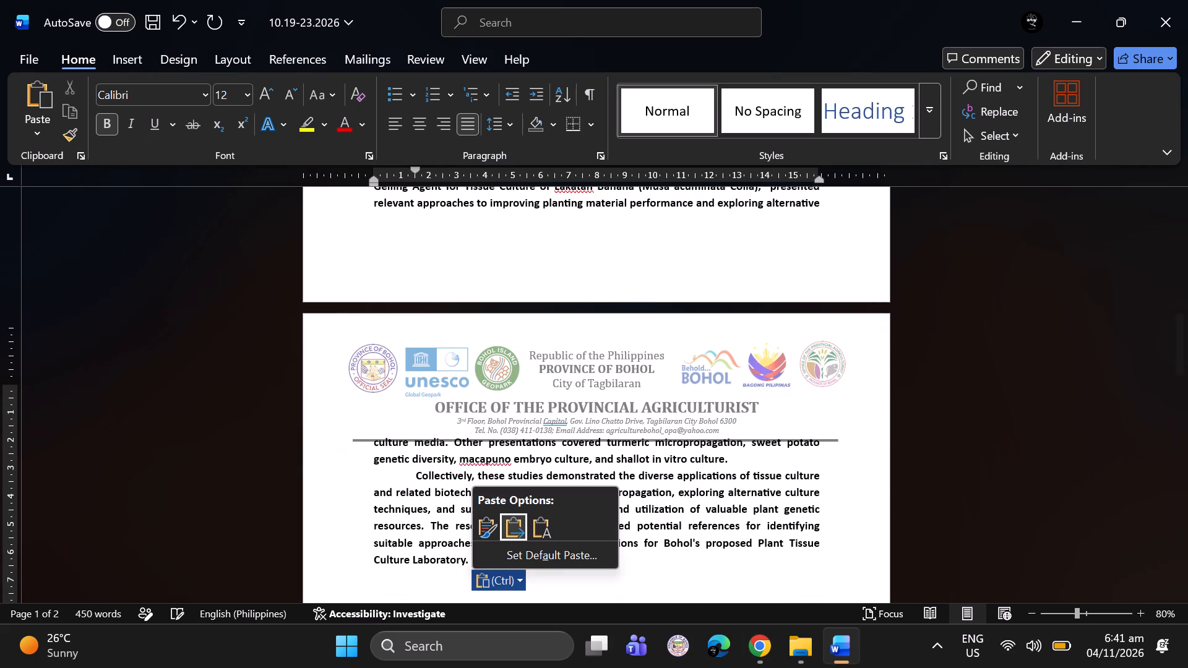
pyautogui.click(424, 553)
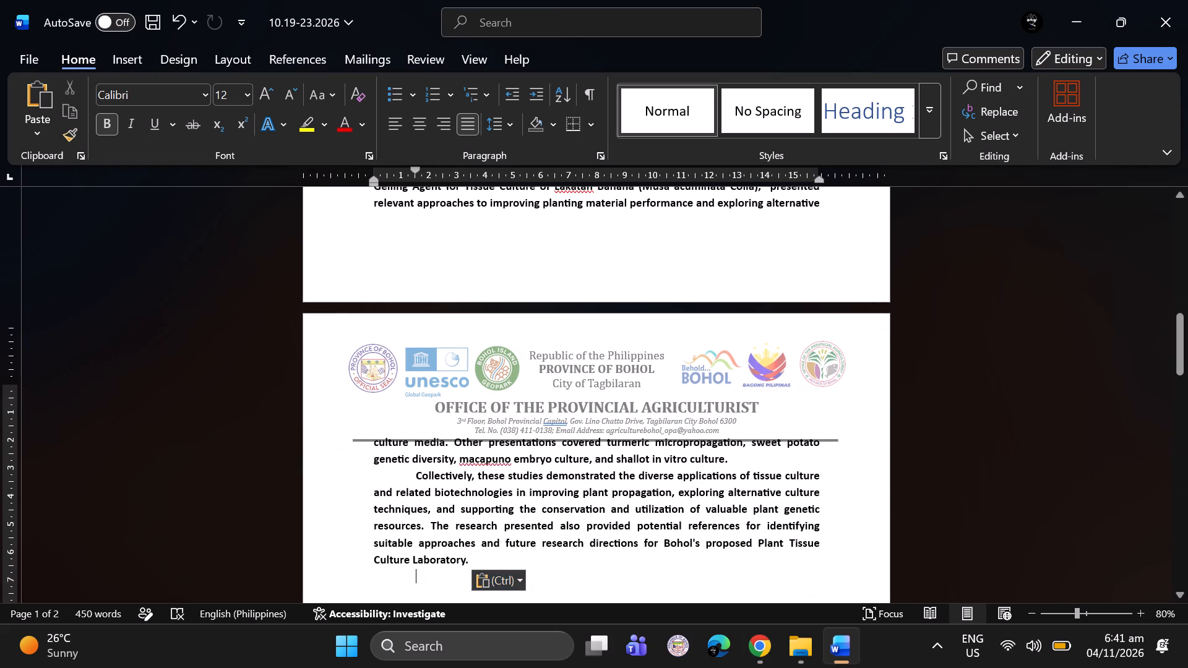
# Remove bold from the pasted Day 1 paragraphs and move their left indent to align with the October 20 heading.
pyautogui.moveTo(476, 558); pyautogui.dragTo(387, 296)
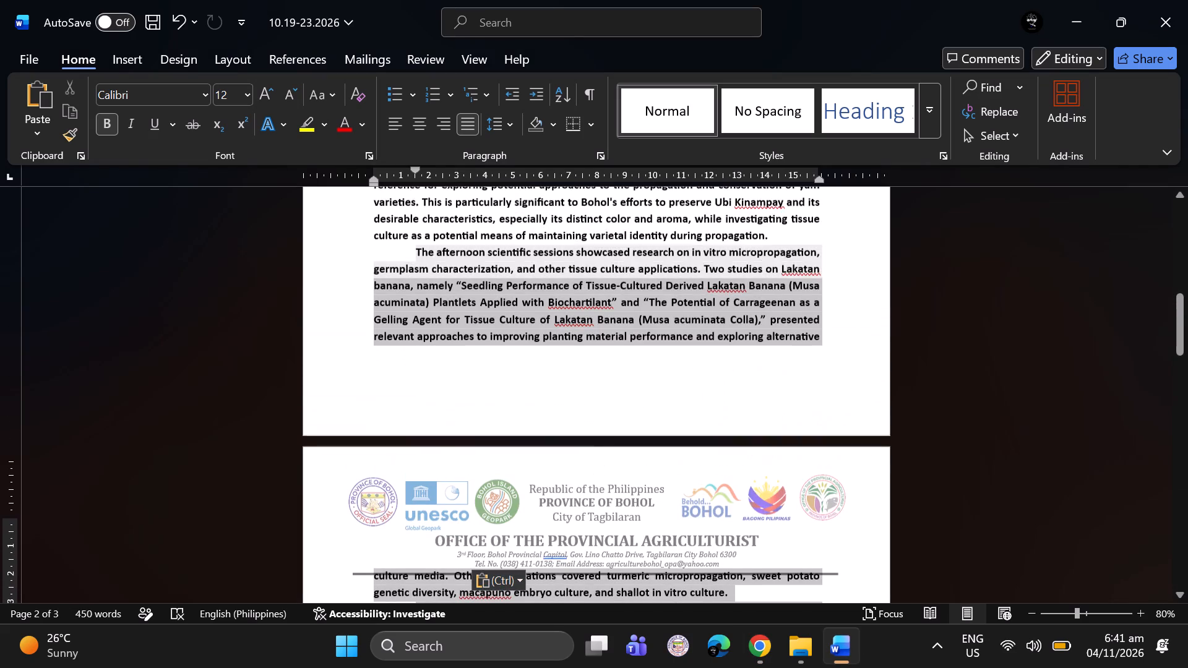
pyautogui.moveTo(387, 296); pyautogui.dragTo(402, 221)
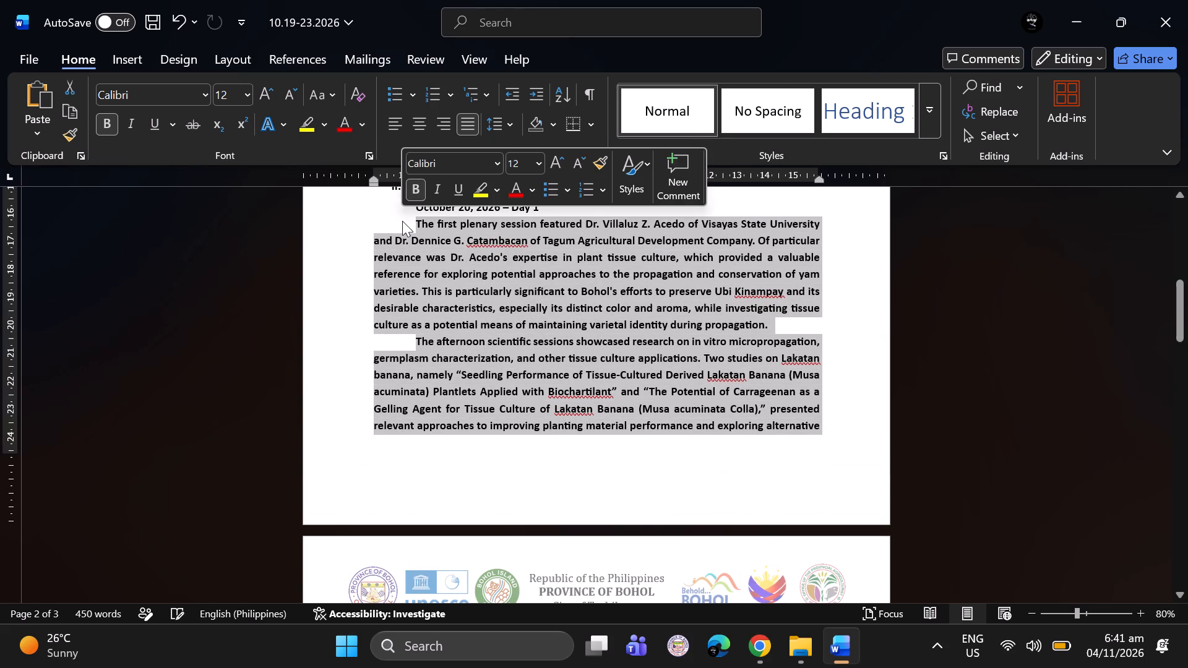
pyautogui.hotkey('ctrl', 'b')
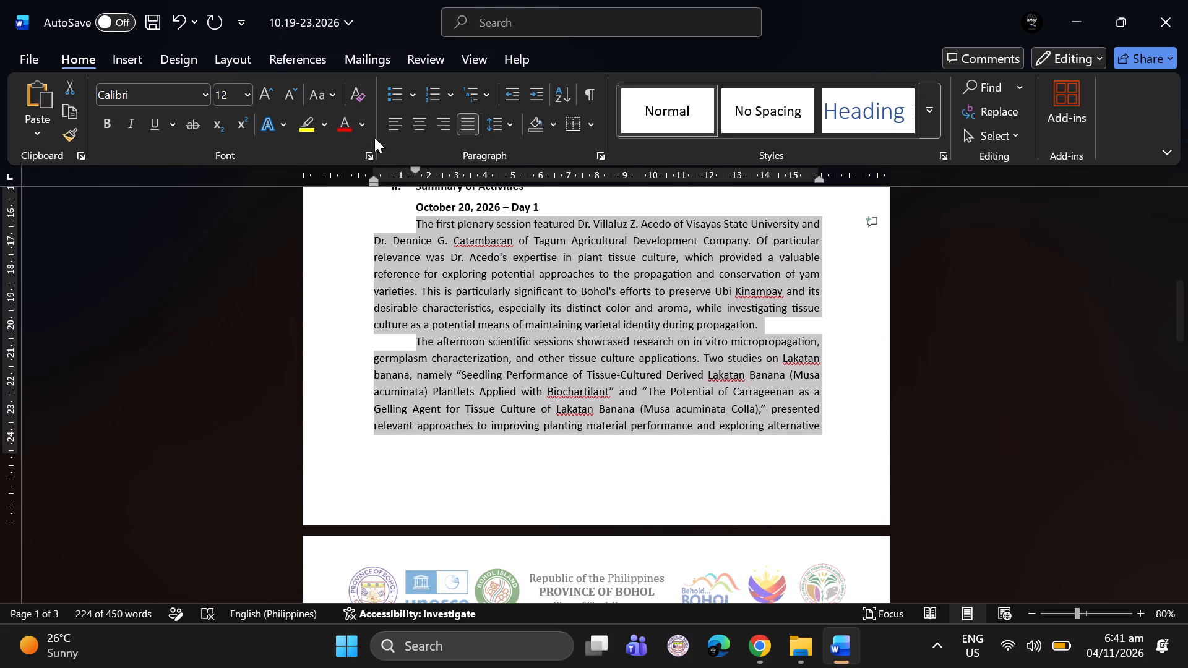
pyautogui.moveTo(371, 178); pyautogui.dragTo(417, 180)
pyautogui.scroll(1, 431, 289)
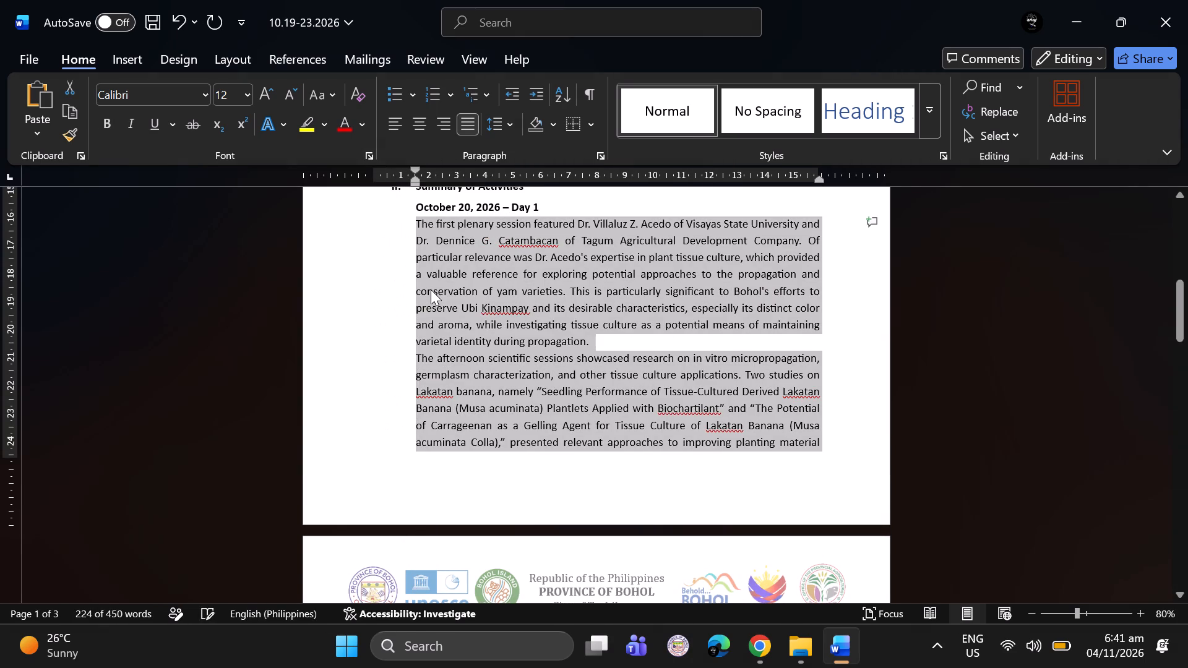
pyautogui.scroll(1, 431, 289)
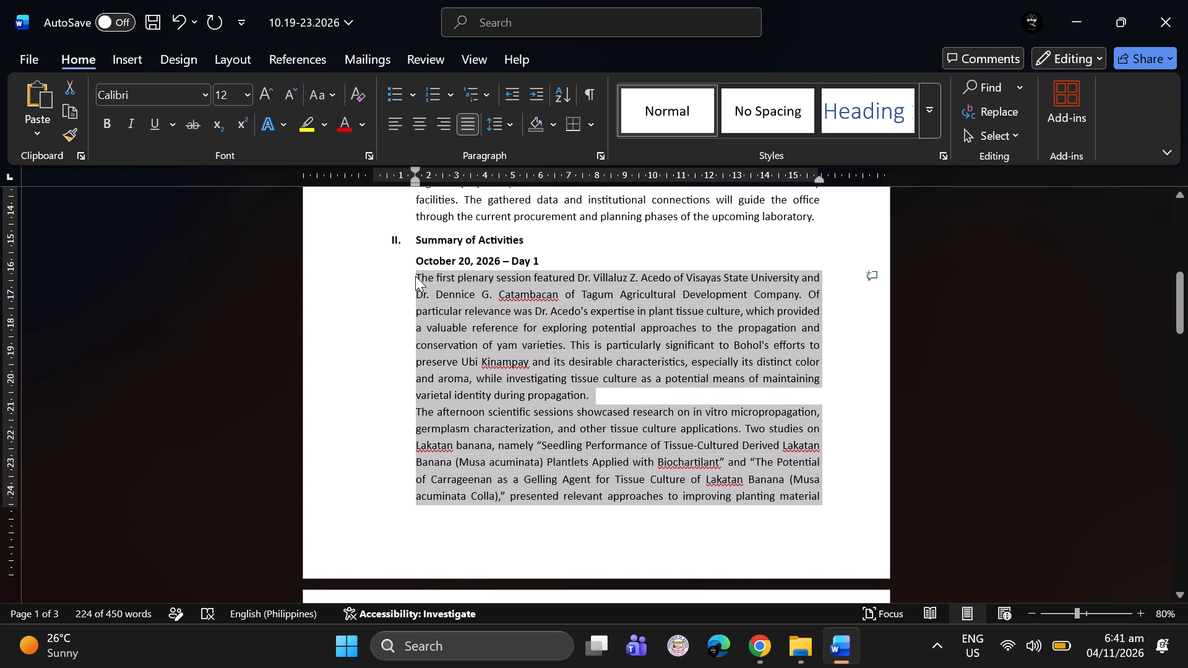
# Set the first-line indent of the opening Day 1 plenary paragraph to about 2 cm on the ruler, matching the introduction's paragraphs.
pyautogui.click(415, 276)
pyautogui.press('Tab')
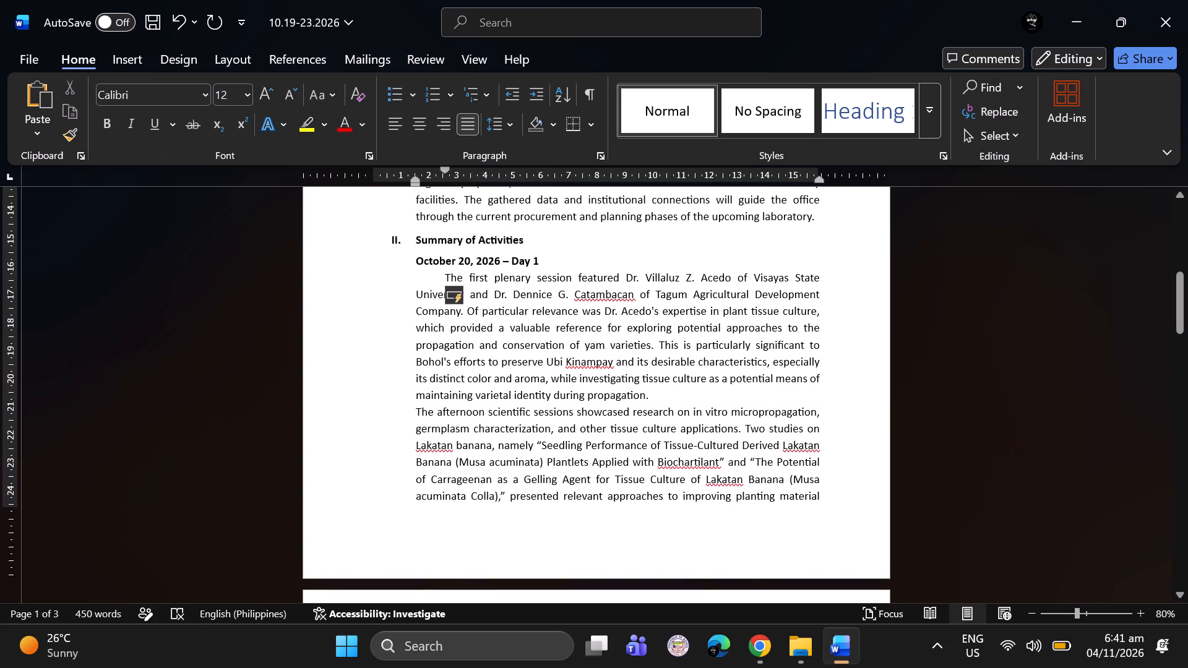
pyautogui.scroll(1, 535, 332)
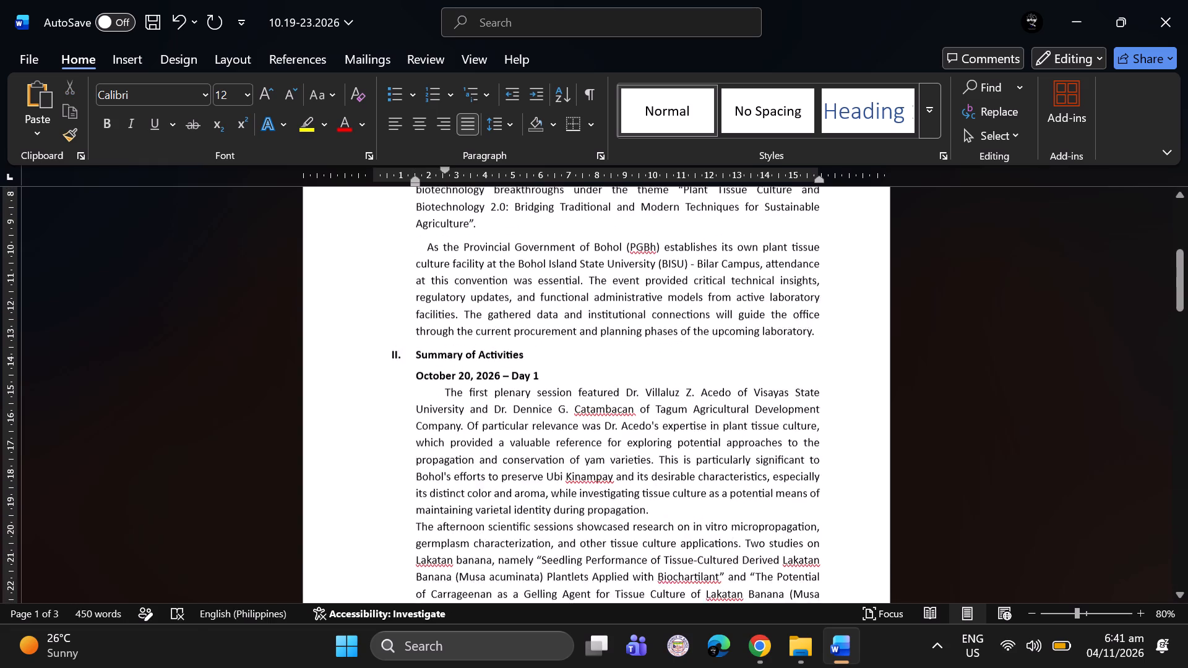
pyautogui.scroll(2, 535, 332)
pyautogui.press('BackSpace')
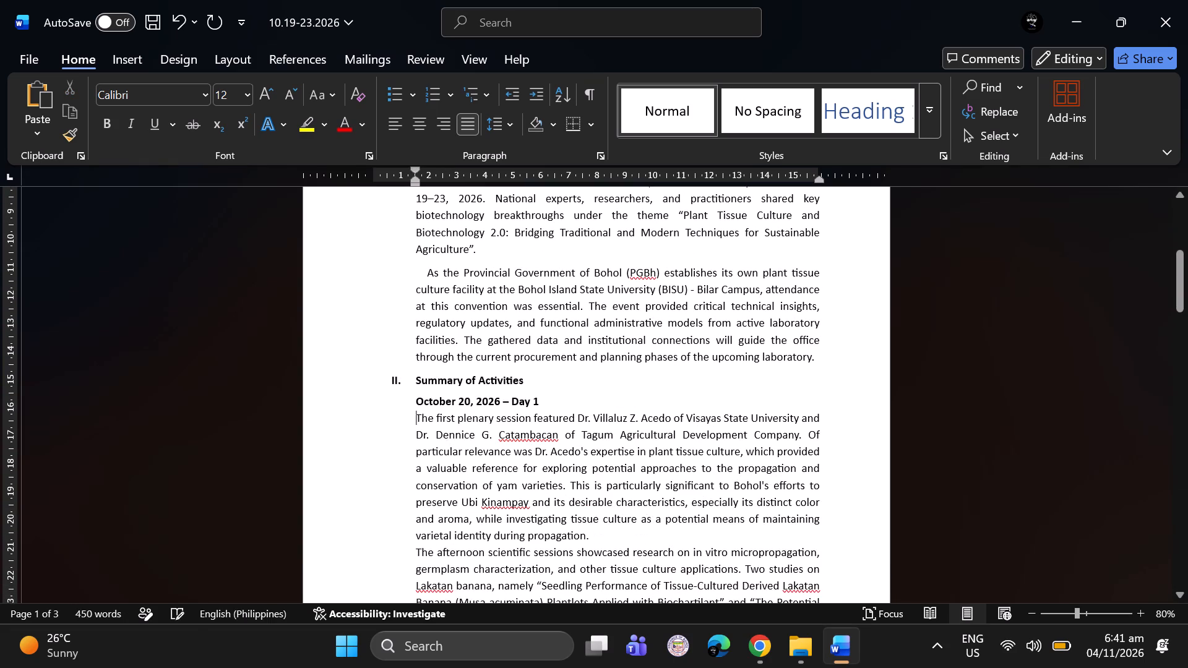
pyautogui.scroll(1, 535, 332)
pyautogui.moveTo(415, 166); pyautogui.dragTo(429, 168)
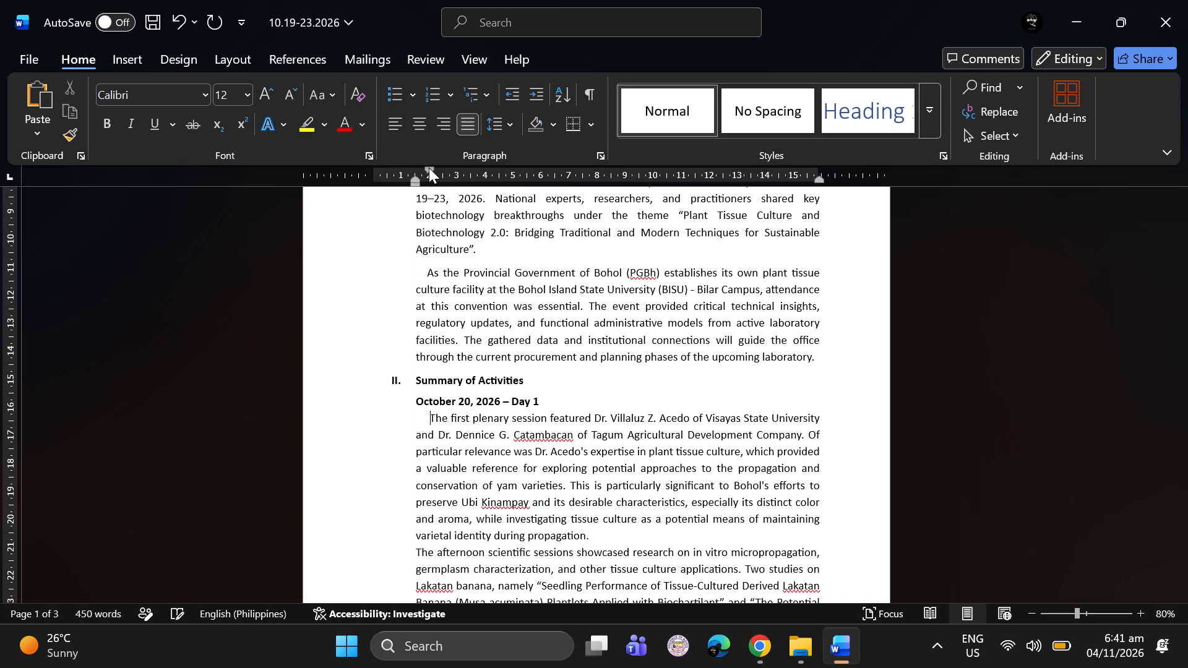
# Merge the afternoon scientific sessions paragraph into the plenary paragraph and split it again so it takes the same first-line indent.
pyautogui.scroll(-1, 484, 379)
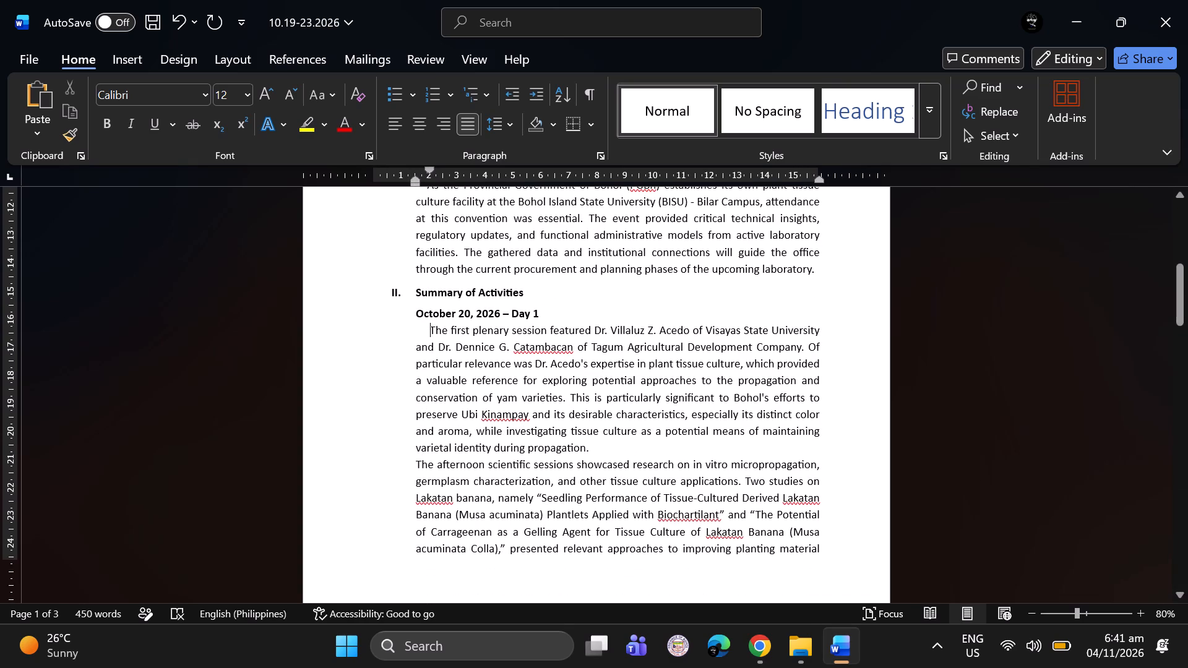
pyautogui.click(415, 464)
pyautogui.press('BackSpace')
pyautogui.press('BackSpace')
pyautogui.press('Return')
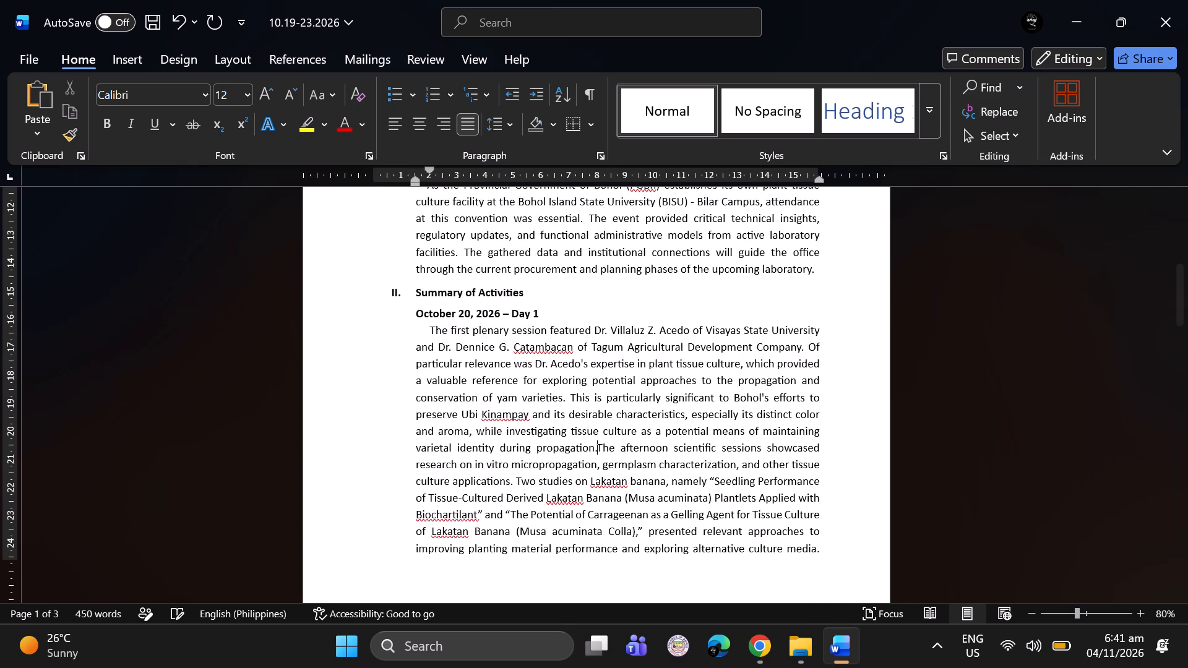
# Add a blank spacer line at font size 5 between the plenary and afternoon sessions paragraphs.
pyautogui.scroll(-1, 480, 526)
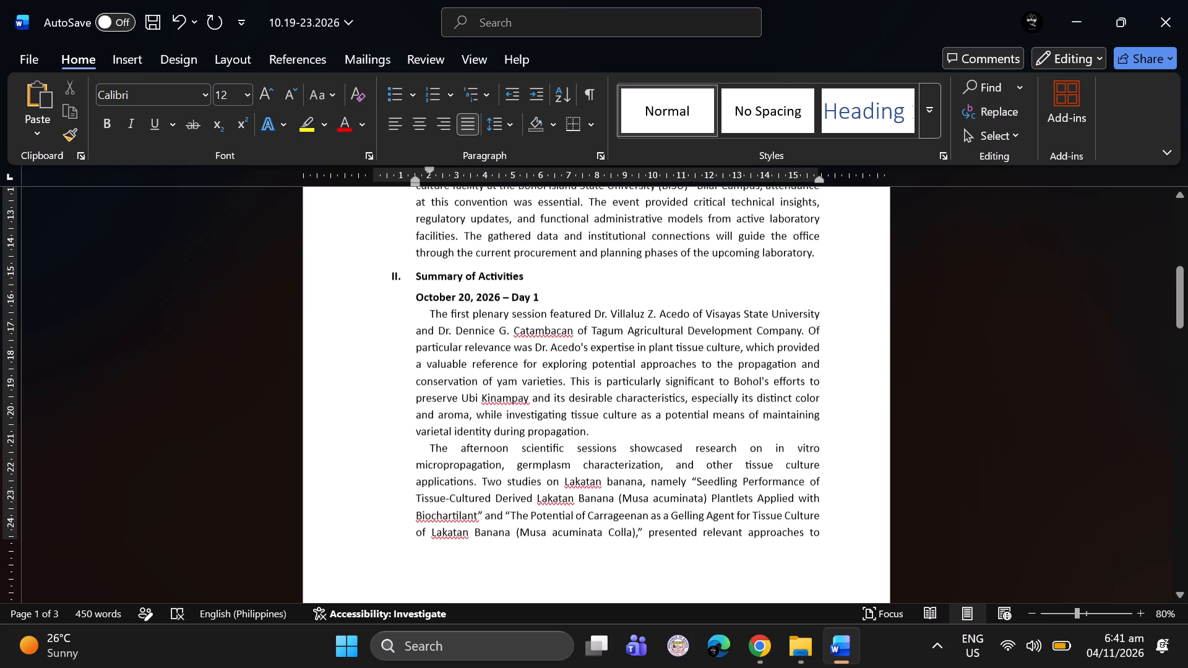
pyautogui.scroll(-2, 480, 526)
pyautogui.press('Return')
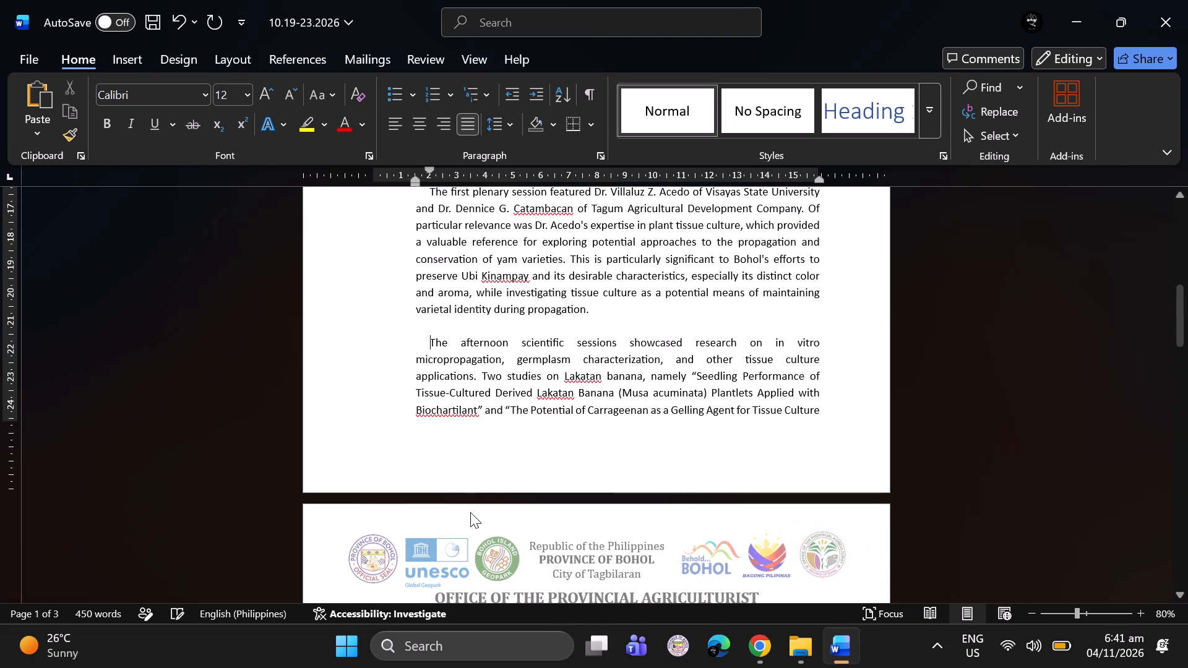
pyautogui.press('Up')
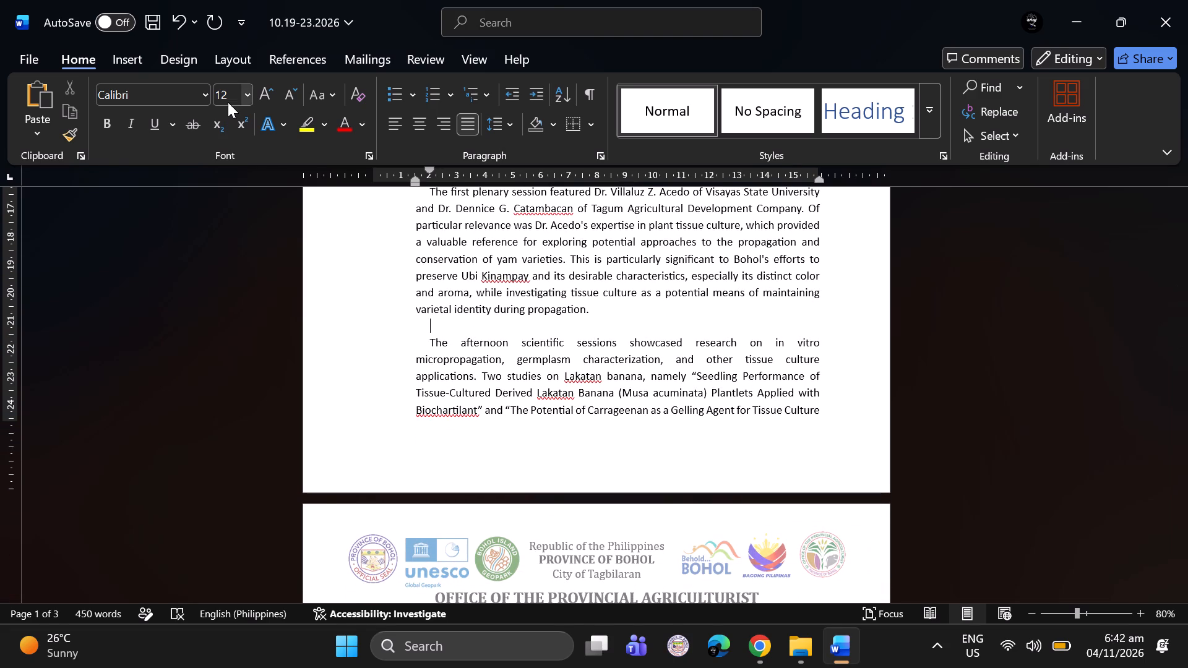
pyautogui.click(230, 90)
pyautogui.press('5')
pyautogui.press('Return')
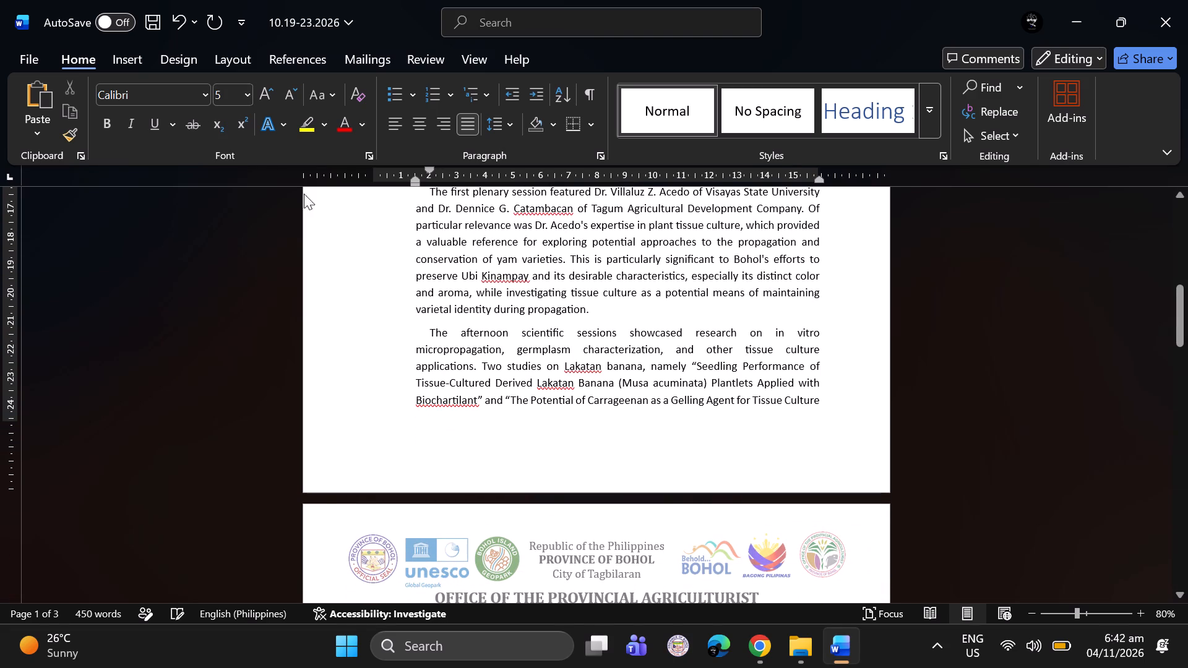
# Italicize "Musa acuminata" in the first Lakatan banana study title.
pyautogui.scroll(-1, 467, 366)
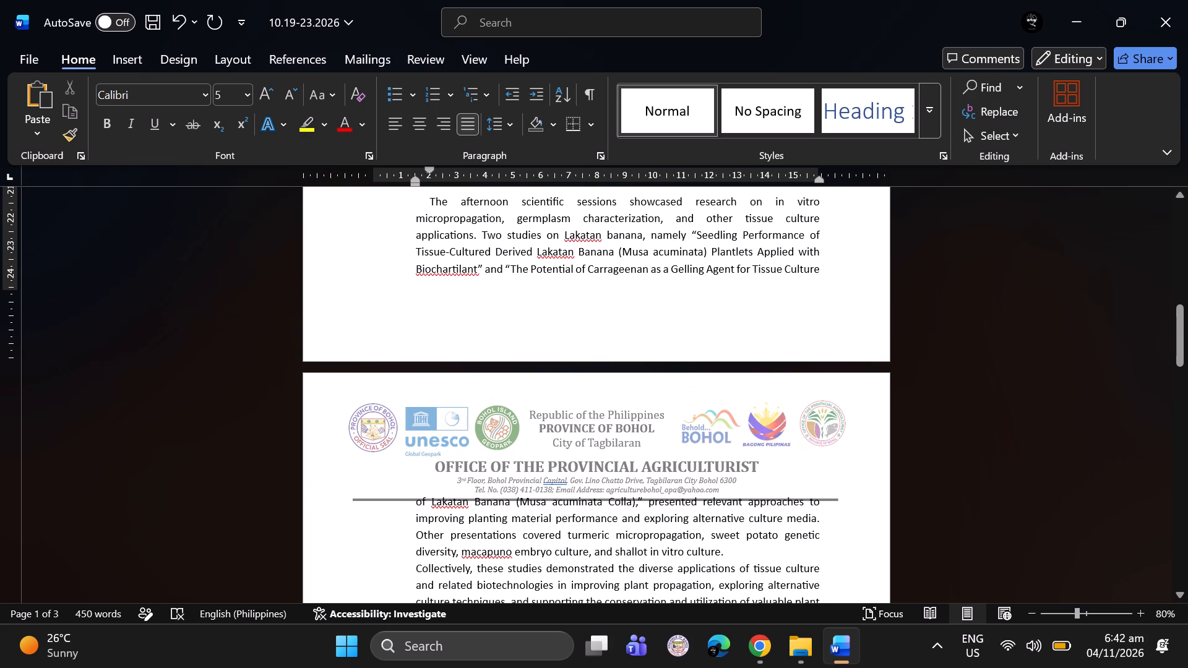
pyautogui.moveTo(623, 252); pyautogui.dragTo(690, 251)
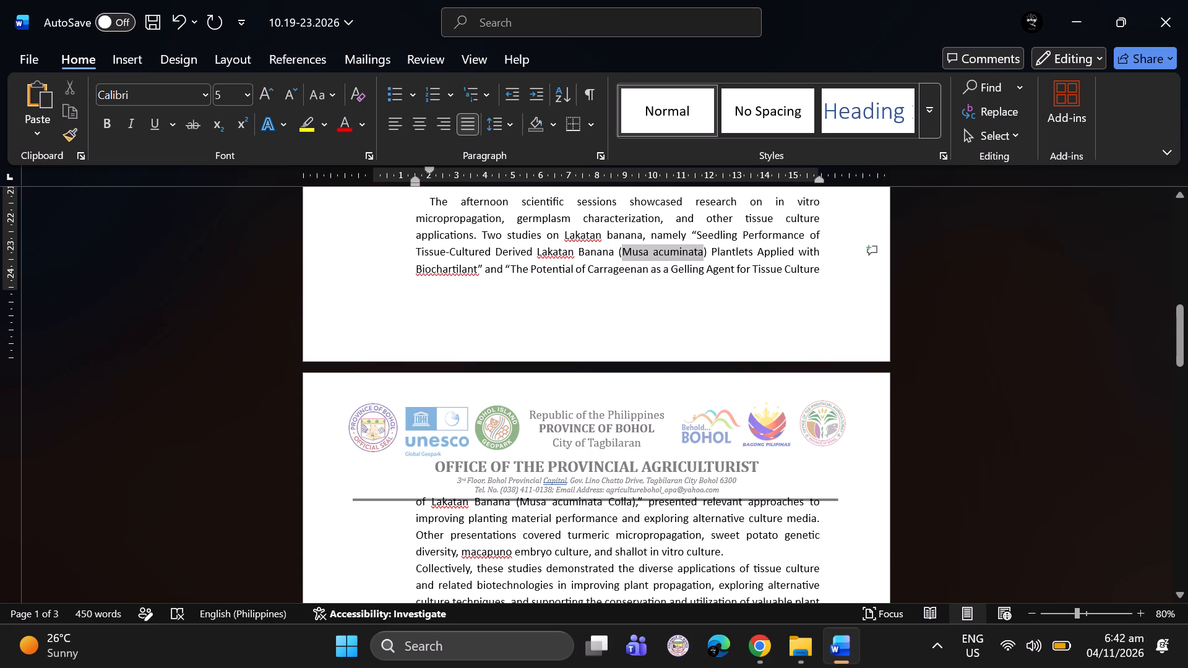
pyautogui.moveTo(690, 251); pyautogui.dragTo(690, 252)
pyautogui.hotkey('ctrl', 'i')
pyautogui.click(655, 294)
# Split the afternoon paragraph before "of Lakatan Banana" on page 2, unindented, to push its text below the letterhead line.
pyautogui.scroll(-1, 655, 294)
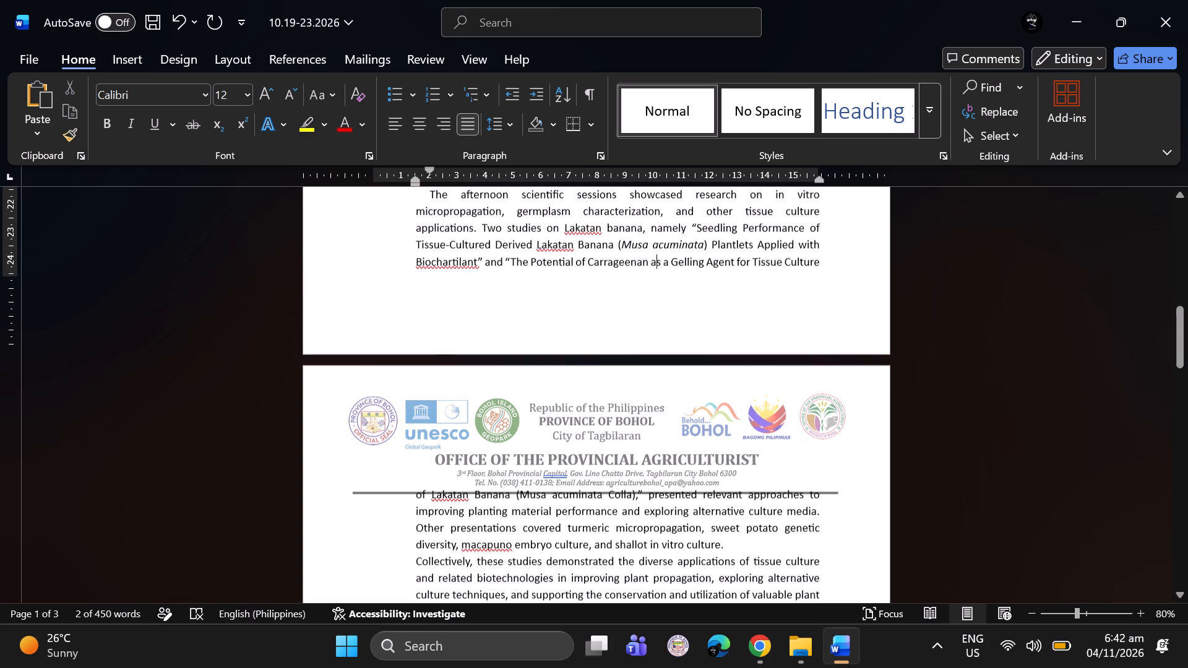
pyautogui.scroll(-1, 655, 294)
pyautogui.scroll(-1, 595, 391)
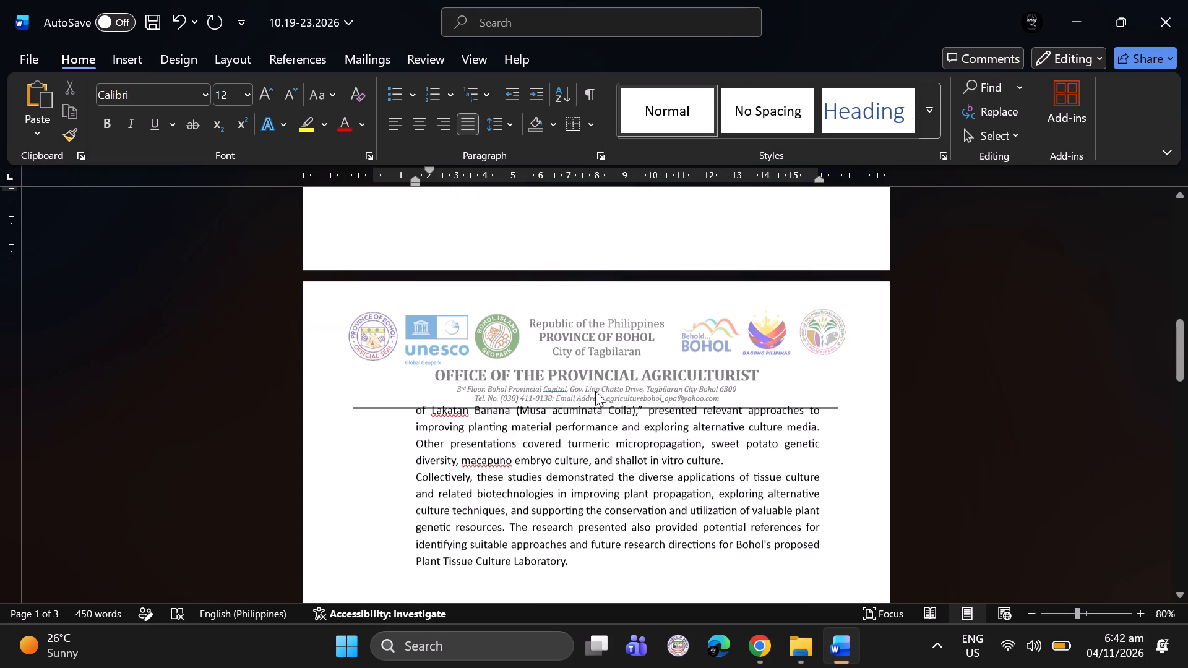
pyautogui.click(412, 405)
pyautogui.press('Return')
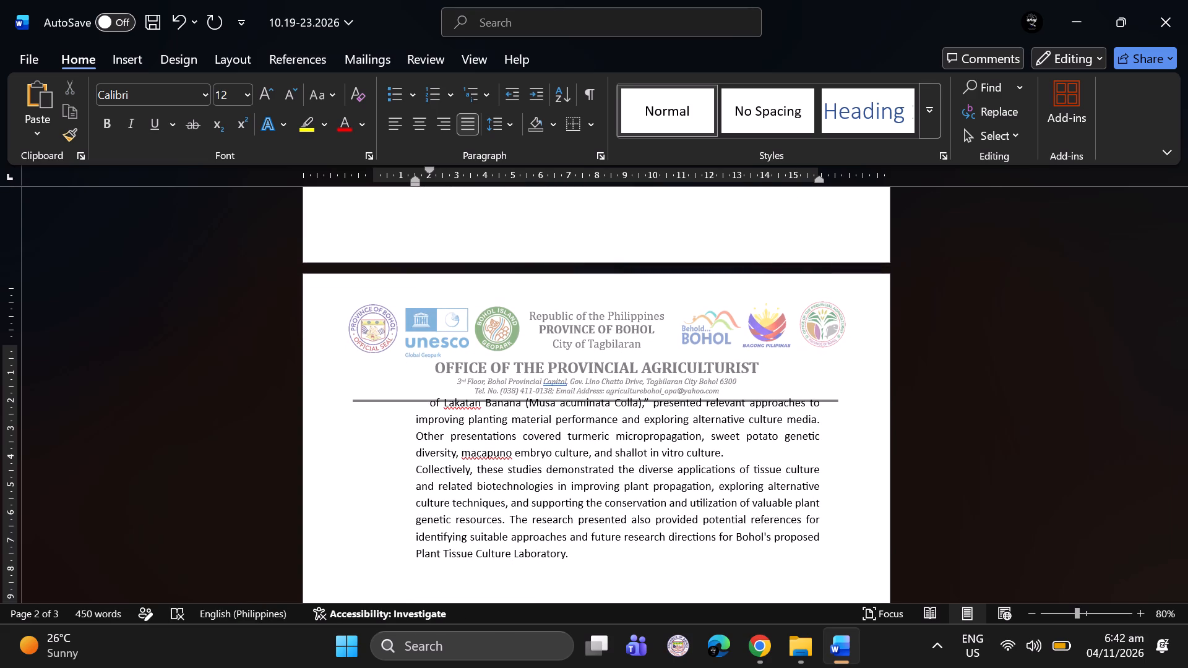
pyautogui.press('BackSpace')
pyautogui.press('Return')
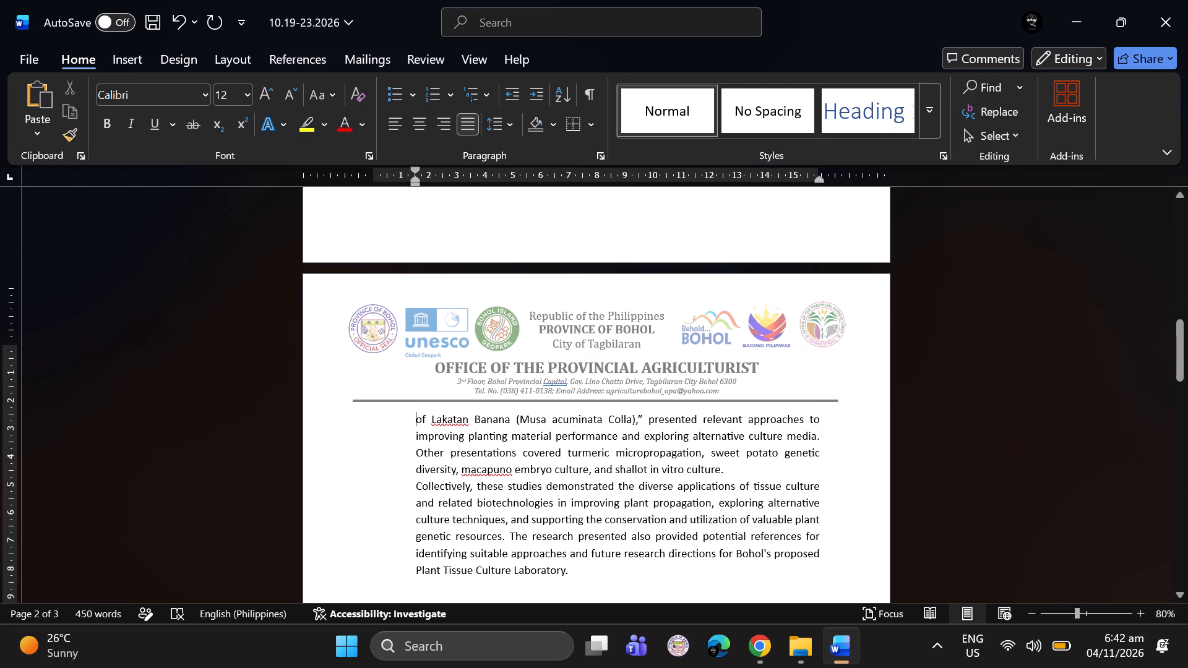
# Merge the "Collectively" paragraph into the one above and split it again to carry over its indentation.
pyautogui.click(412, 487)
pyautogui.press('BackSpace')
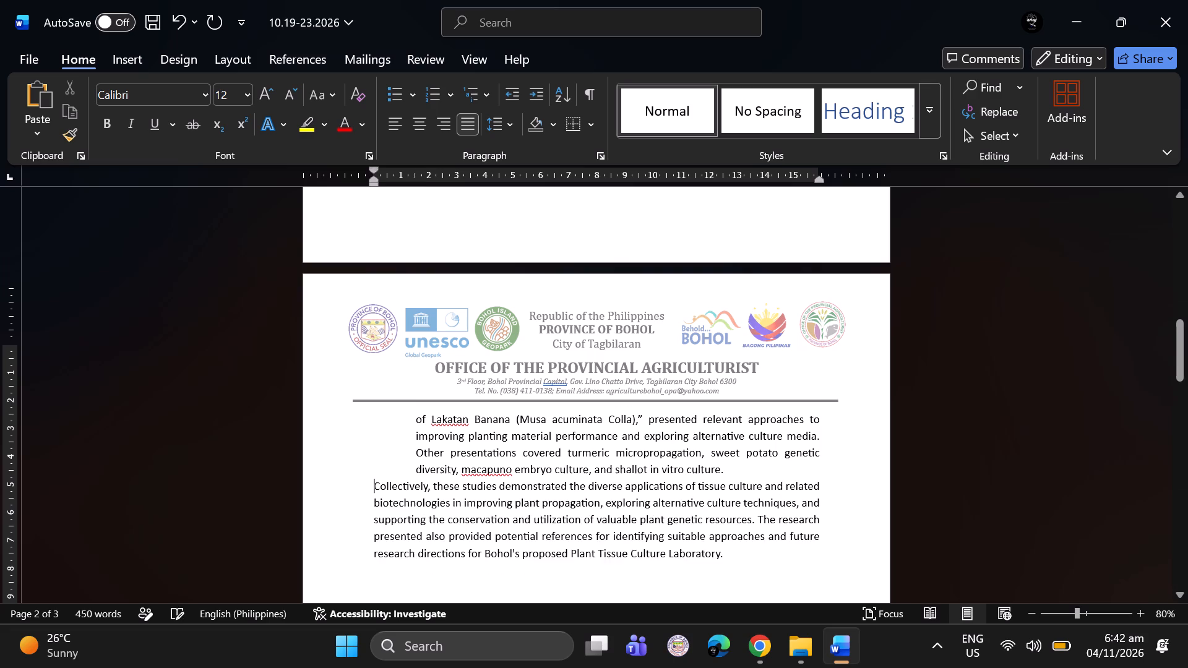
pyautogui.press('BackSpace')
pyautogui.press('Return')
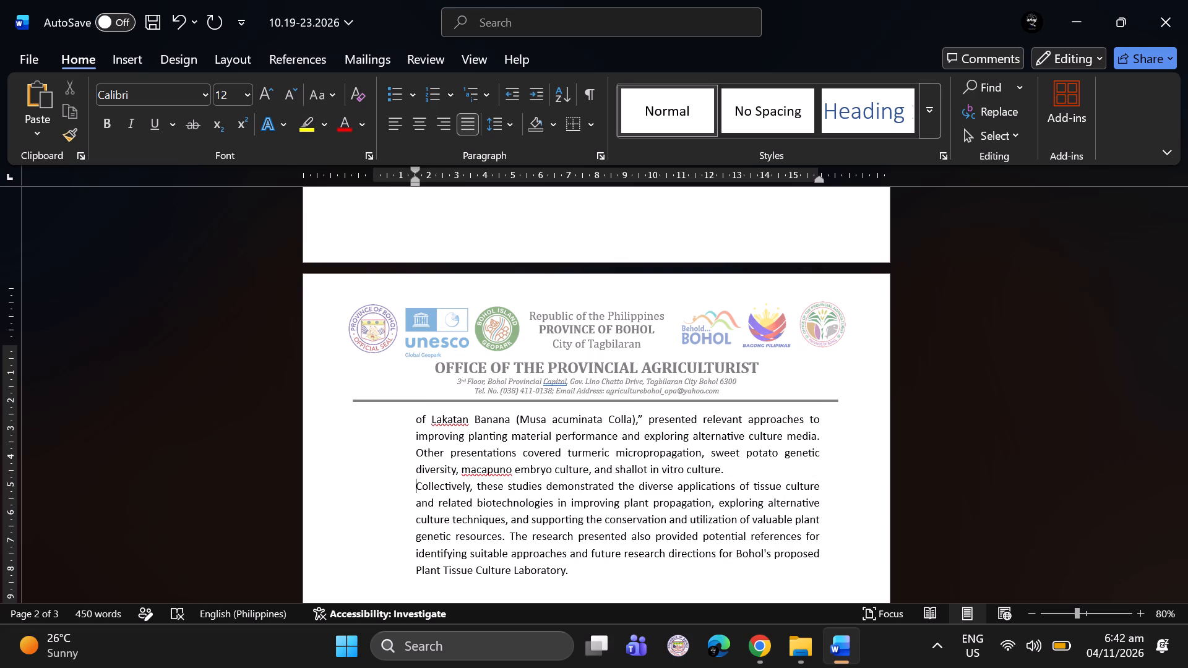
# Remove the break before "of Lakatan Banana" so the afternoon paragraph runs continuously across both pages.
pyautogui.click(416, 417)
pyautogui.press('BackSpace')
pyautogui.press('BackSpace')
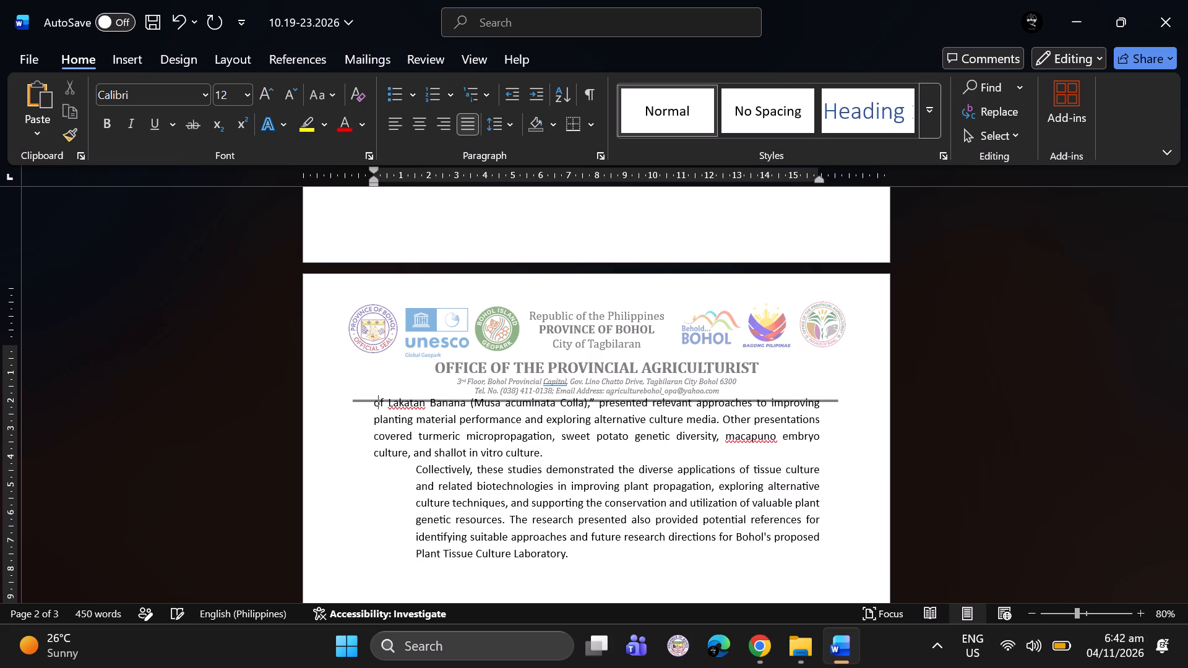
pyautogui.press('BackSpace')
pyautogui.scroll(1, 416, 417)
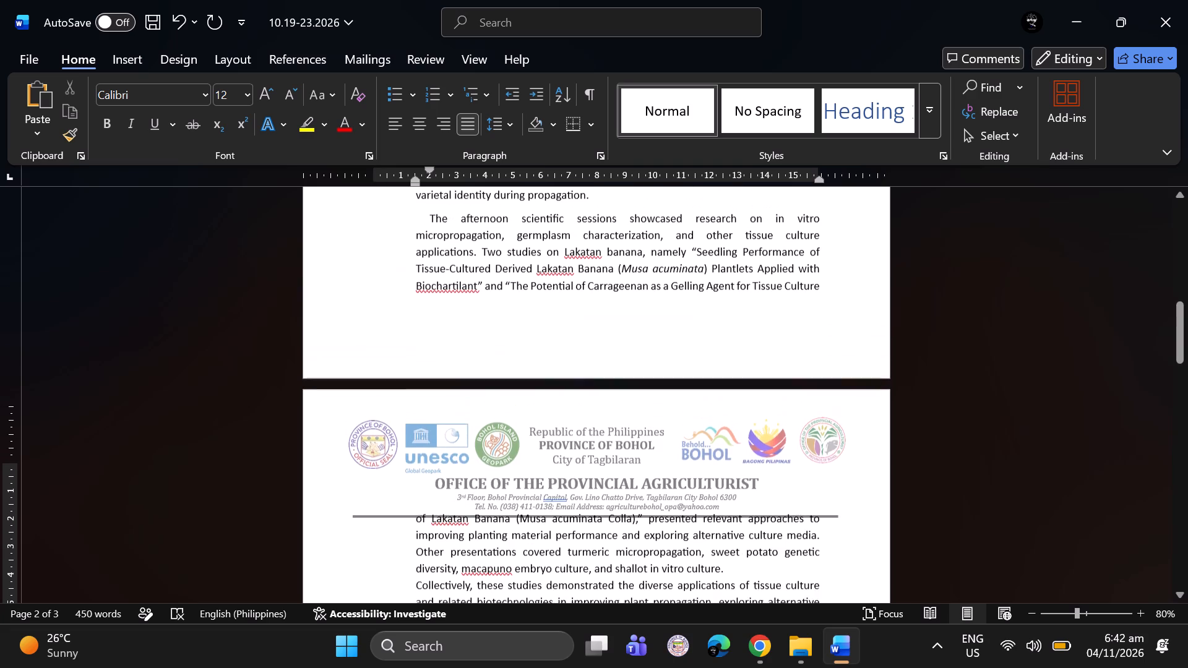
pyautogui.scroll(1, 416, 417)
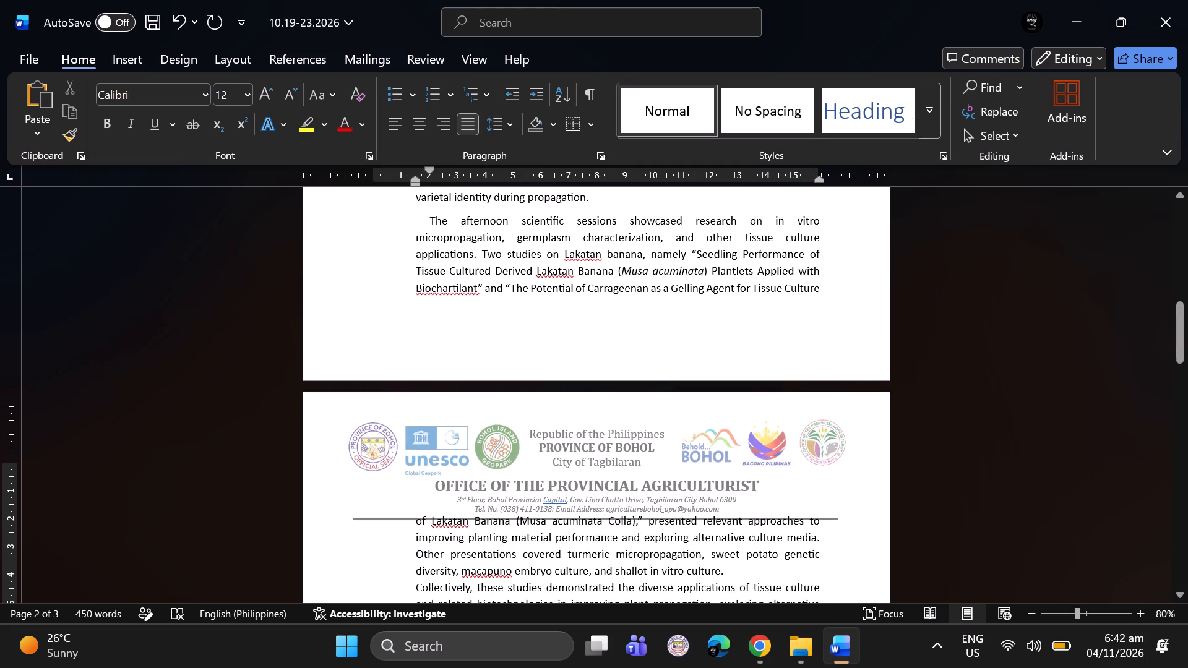
# Merge the "Collectively" paragraph into the afternoon paragraph and split it again so it takes the first-line indent.
pyautogui.scroll(-1, 419, 544)
pyautogui.click(414, 533)
pyautogui.press('BackSpace')
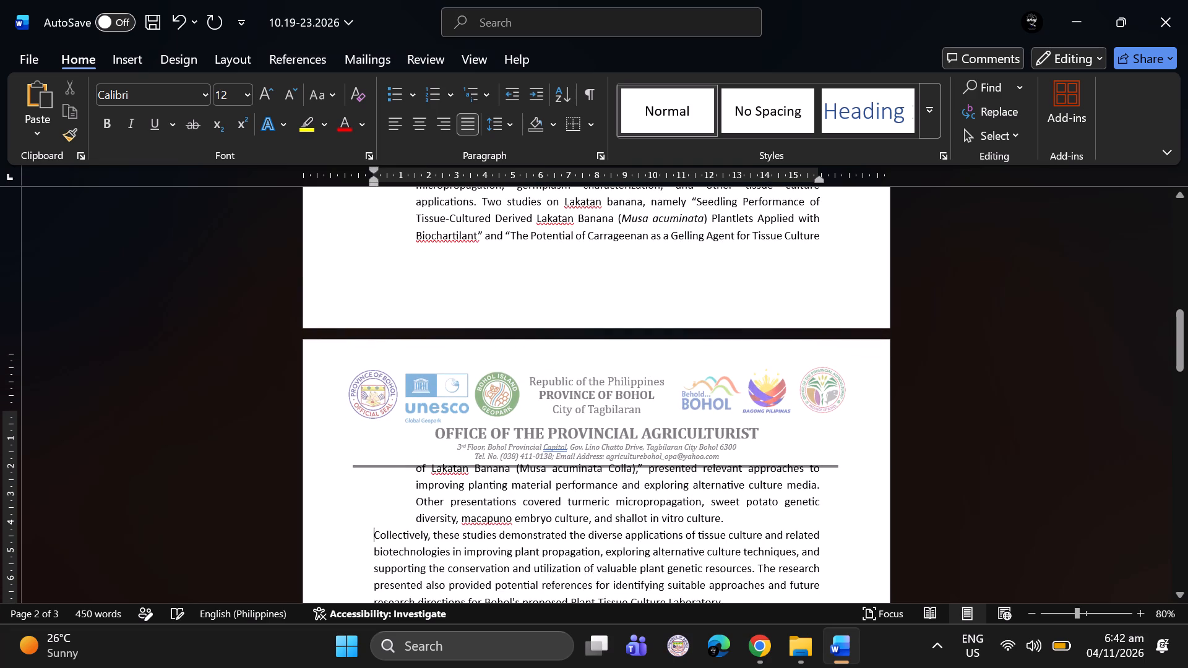
pyautogui.press('BackSpace')
pyautogui.press('Return')
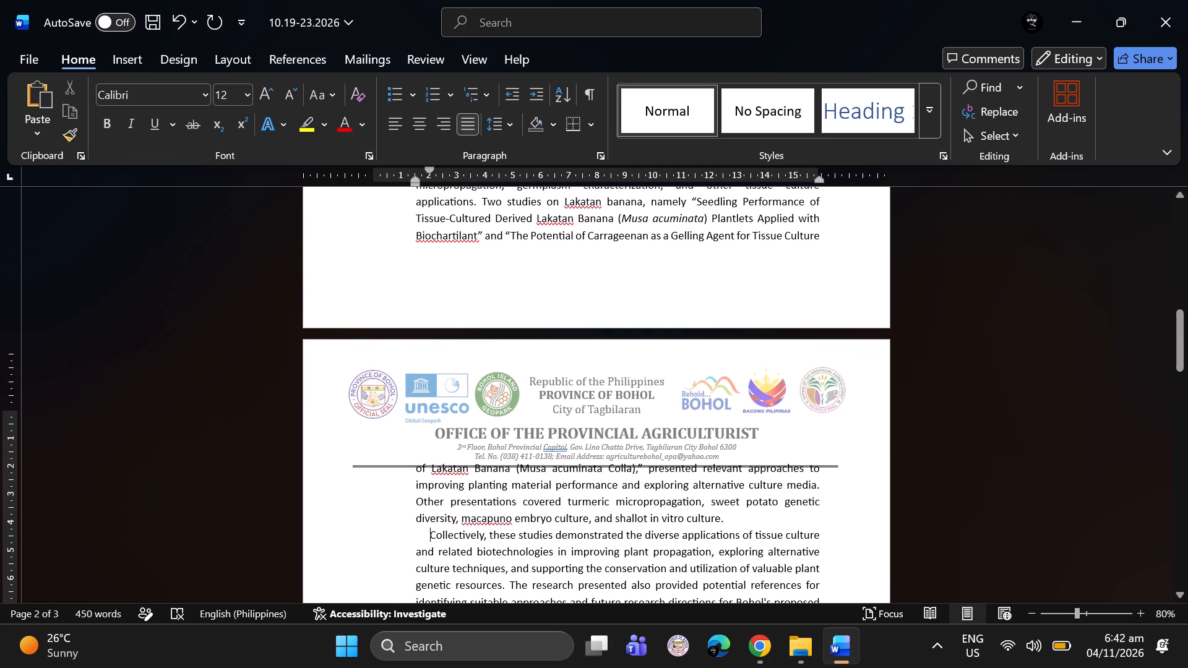
# Break the afternoon paragraph before "of Lakatan Banana" on page 2 so the text starts below the letterhead line without a first-line indent.
pyautogui.click(416, 464)
pyautogui.press('Return')
pyautogui.press('Return')
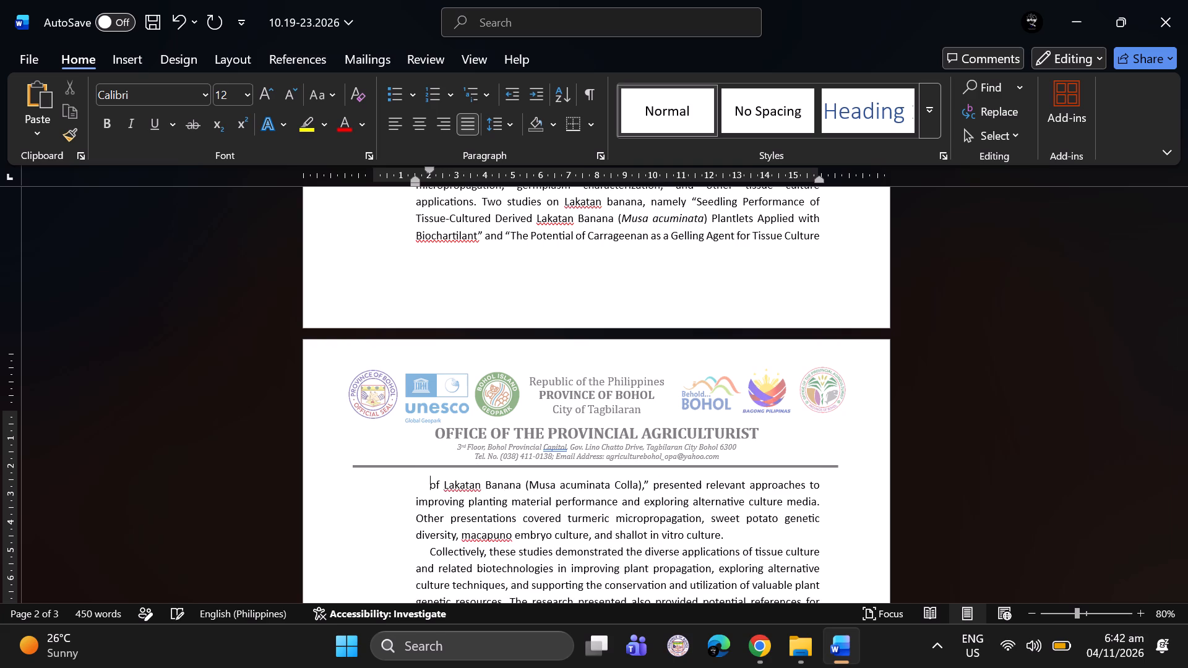
pyautogui.press('BackSpace')
pyautogui.press('BackSpace')
pyautogui.press('Return')
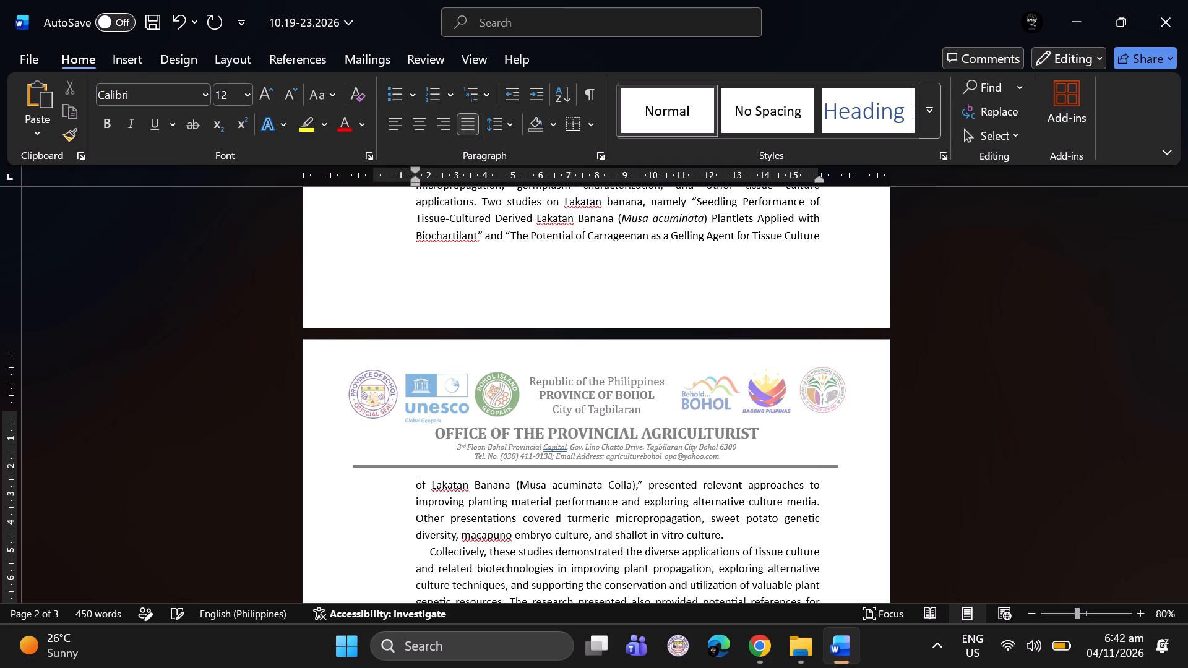
# Add a blank spacer line at font size 5 above the "Collectively" paragraph.
pyautogui.scroll(-1, 447, 515)
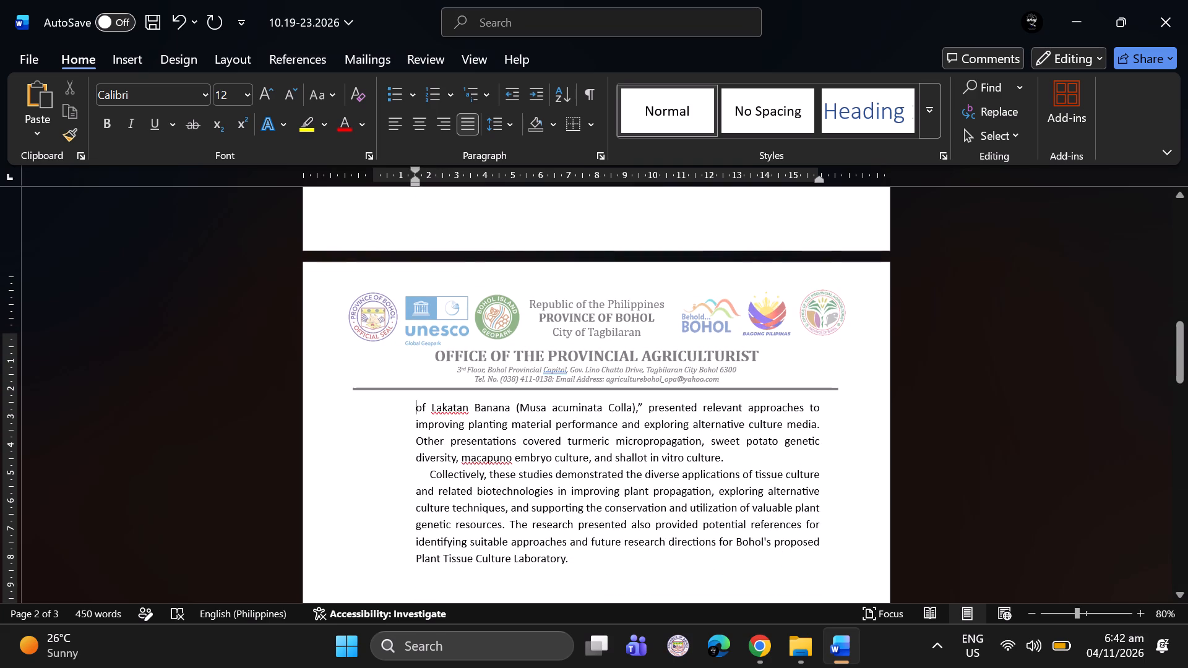
pyautogui.click(431, 474)
pyautogui.press('Return')
pyautogui.press('Up')
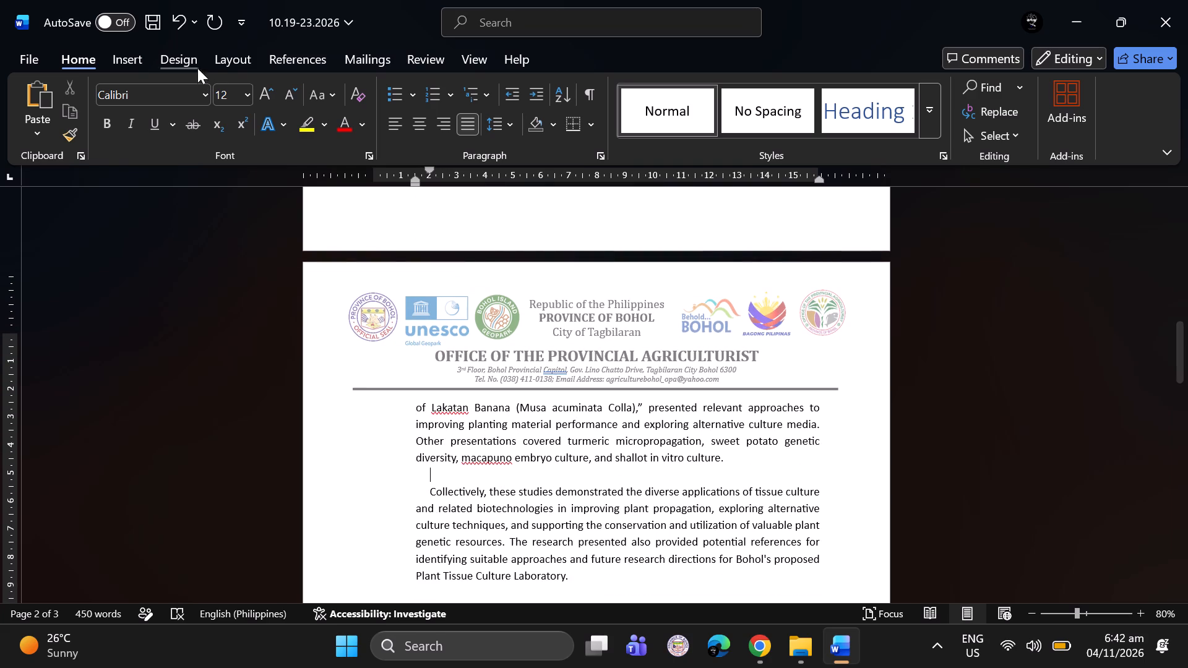
pyautogui.click(233, 98)
pyautogui.press('5')
pyautogui.press('Return')
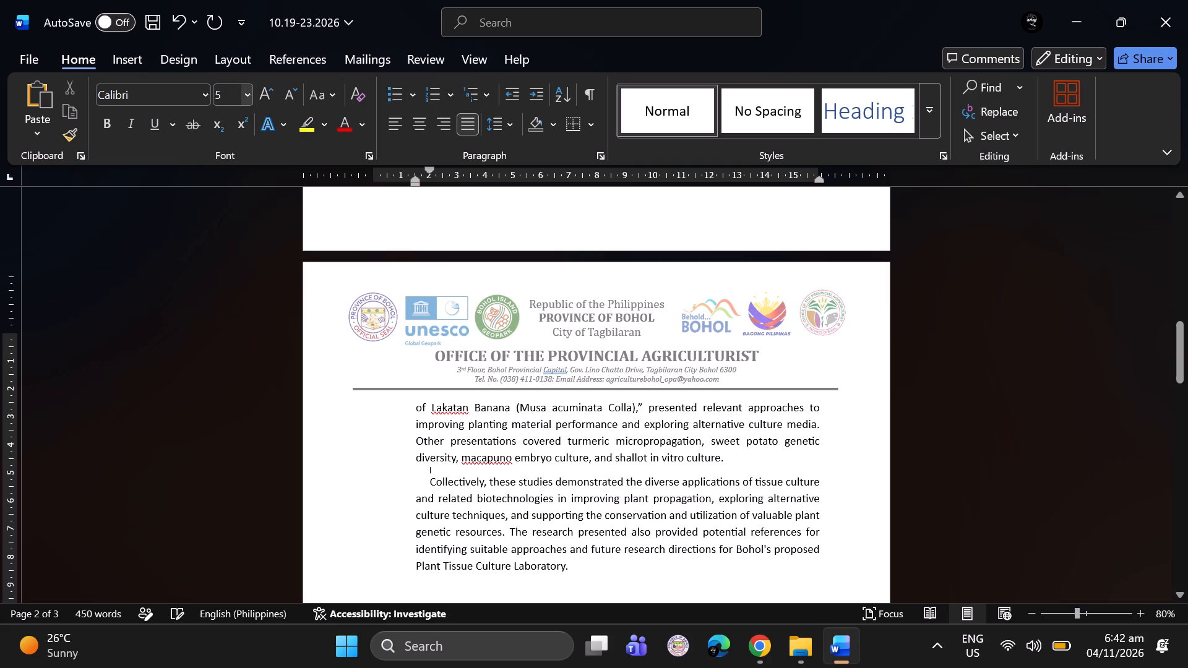
# Delete the extra blank lines above the October 21, 2026 heading, leaving a single blank line after the "Collectively" paragraph.
pyautogui.scroll(-1, 488, 461)
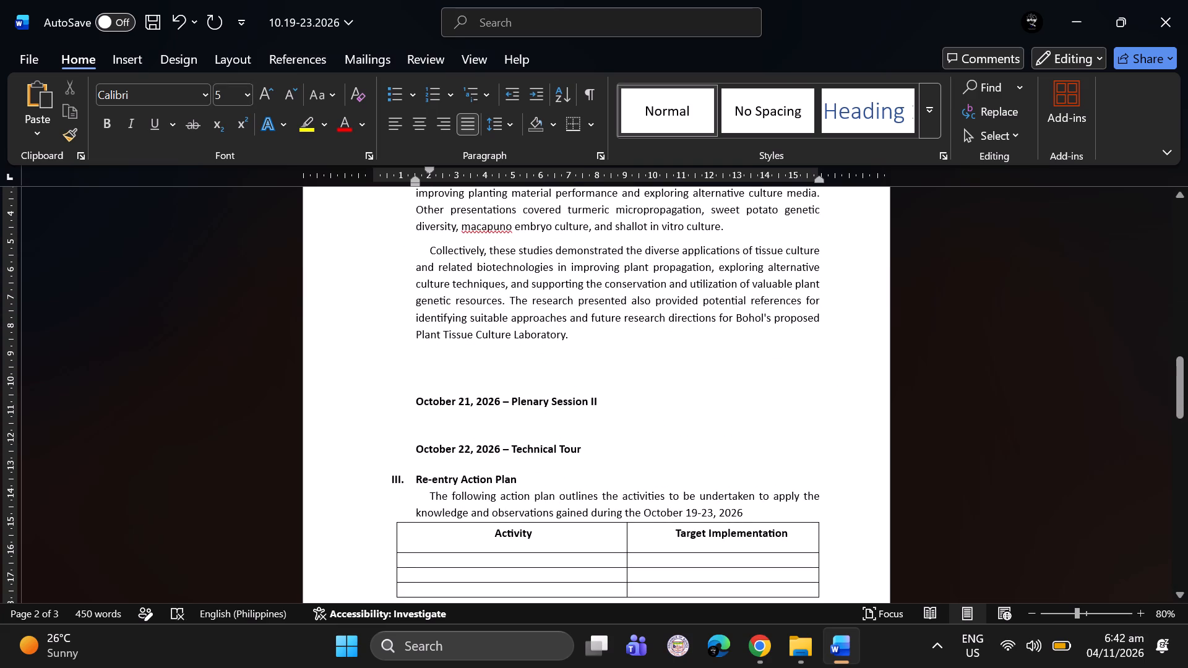
pyautogui.click(467, 384)
pyautogui.press('BackSpace')
pyautogui.press('BackSpace')
pyautogui.press('BackSpace')
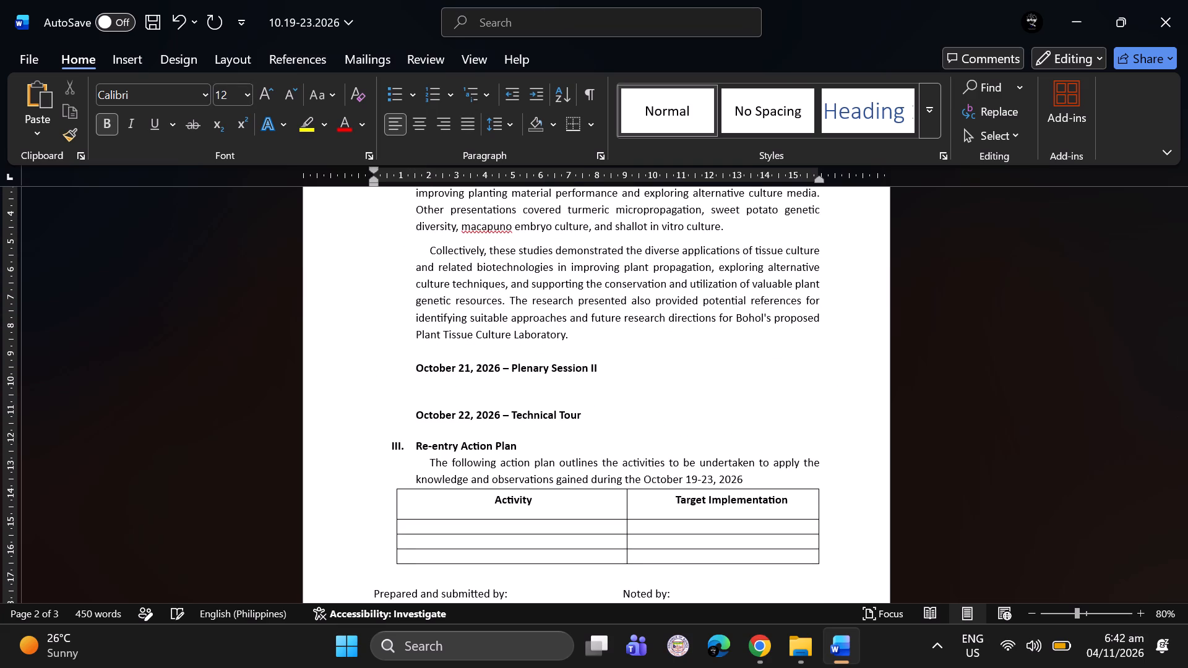
pyautogui.press('BackSpace')
pyautogui.press('Return')
# Replace the session title in the October 21, 2026 heading with "Day 2 (Plenary Session I)".
pyautogui.scroll(-1, 588, 418)
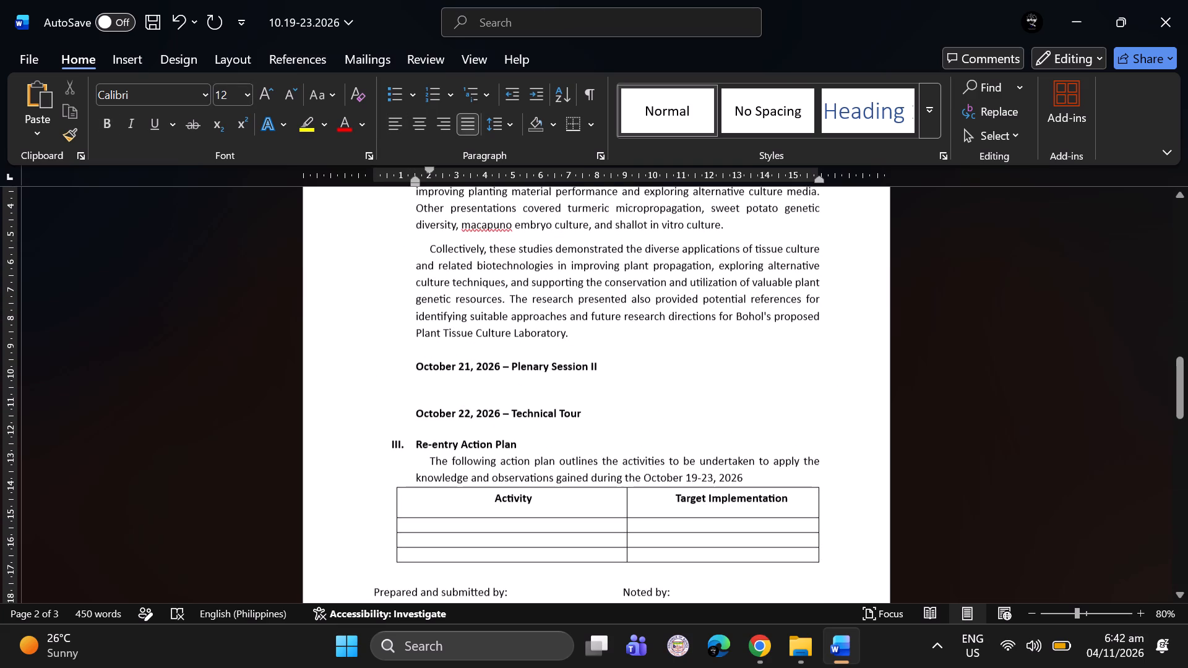
pyautogui.scroll(-1, 588, 418)
pyautogui.moveTo(603, 347); pyautogui.dragTo(526, 356)
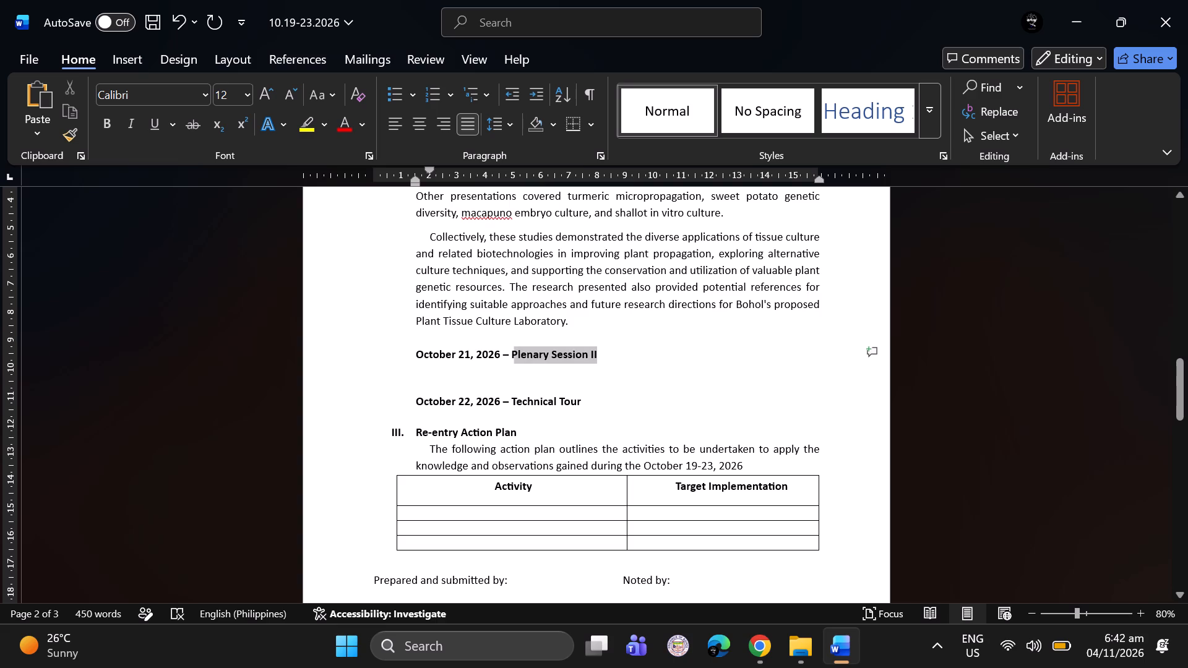
pyautogui.moveTo(526, 356); pyautogui.dragTo(523, 356)
pyautogui.write('Day')
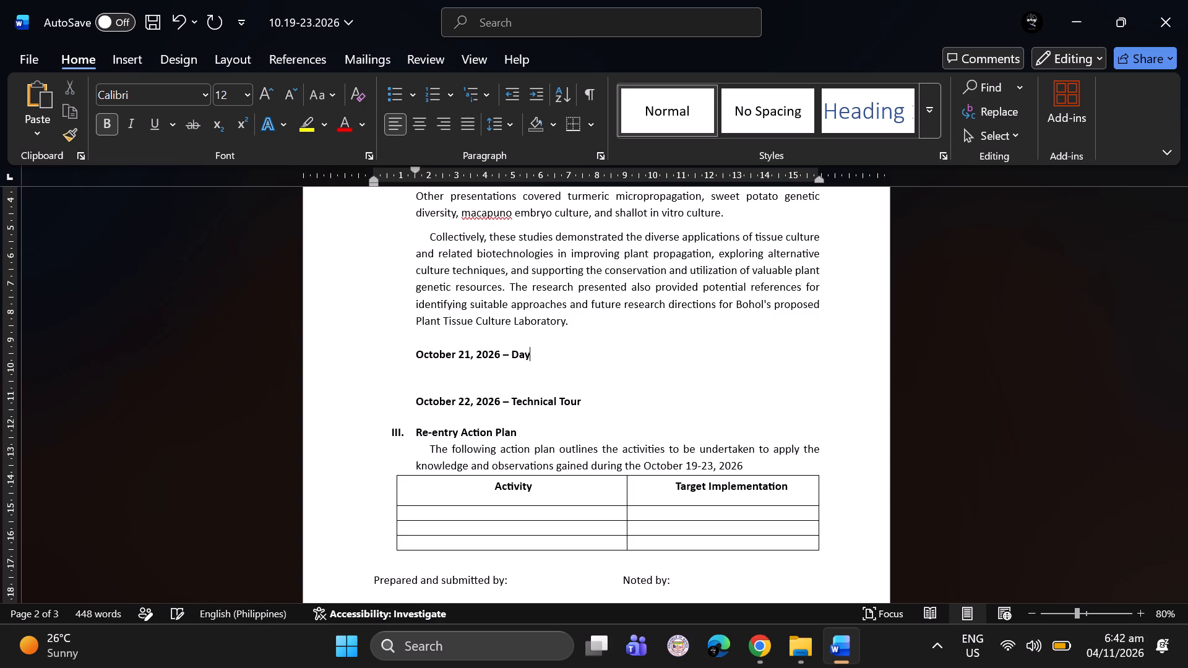
pyautogui.press('space')
pyautogui.write('2 (Plean')
pyautogui.press('BackSpace')
pyautogui.press('BackSpace')
pyautogui.write('nary Session I_')
pyautogui.hotkey('shift', 'BackSpace')
pyautogui.hotkey('shift', ')')
pyautogui.scroll(1, 523, 356)
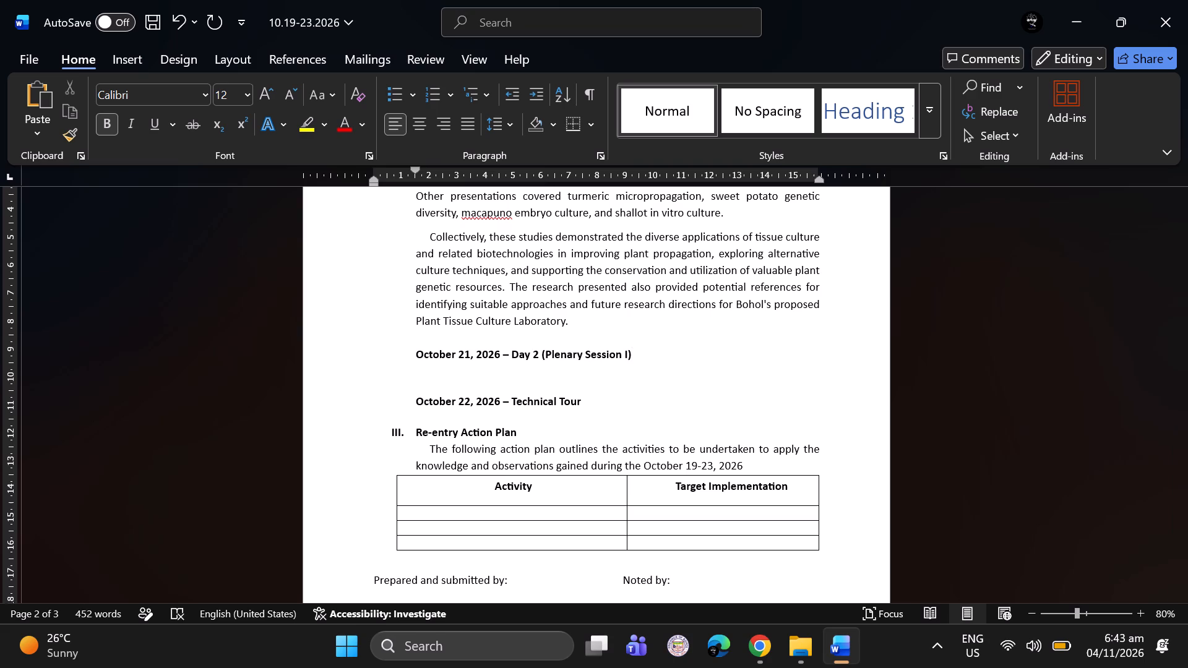
# Append "(Plenary Session II)" to the October 20, 2026 – Day 1 heading.
pyautogui.scroll(1, 523, 356)
pyautogui.scroll(1, 539, 288)
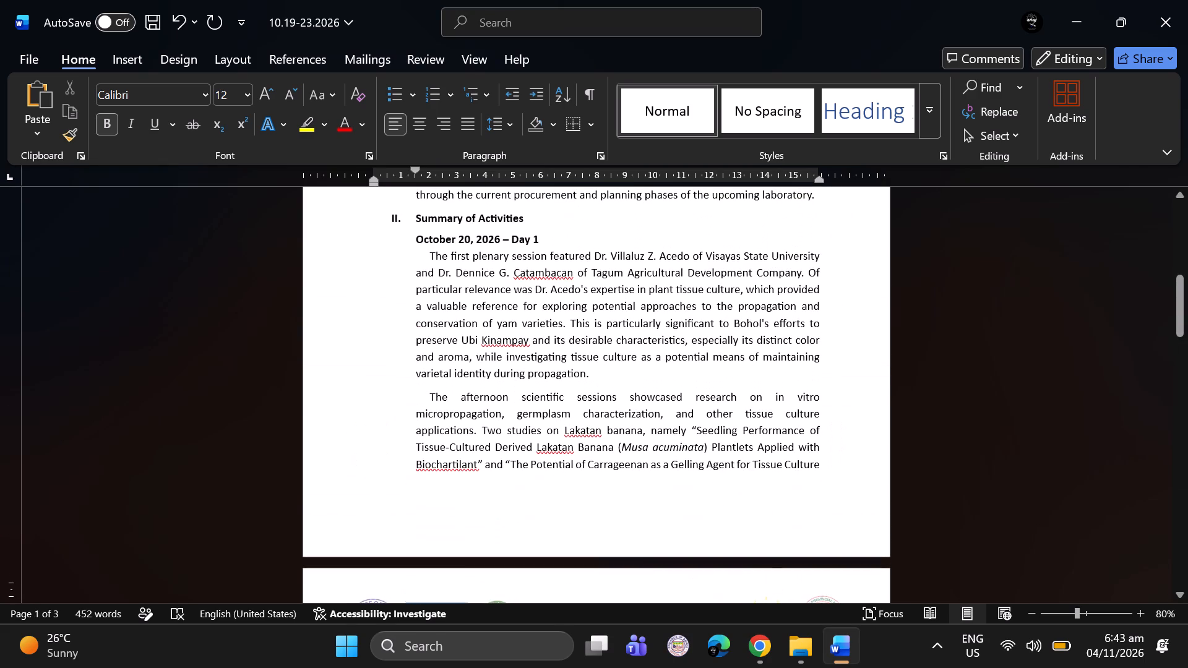
pyautogui.click(545, 241)
pyautogui.press('space')
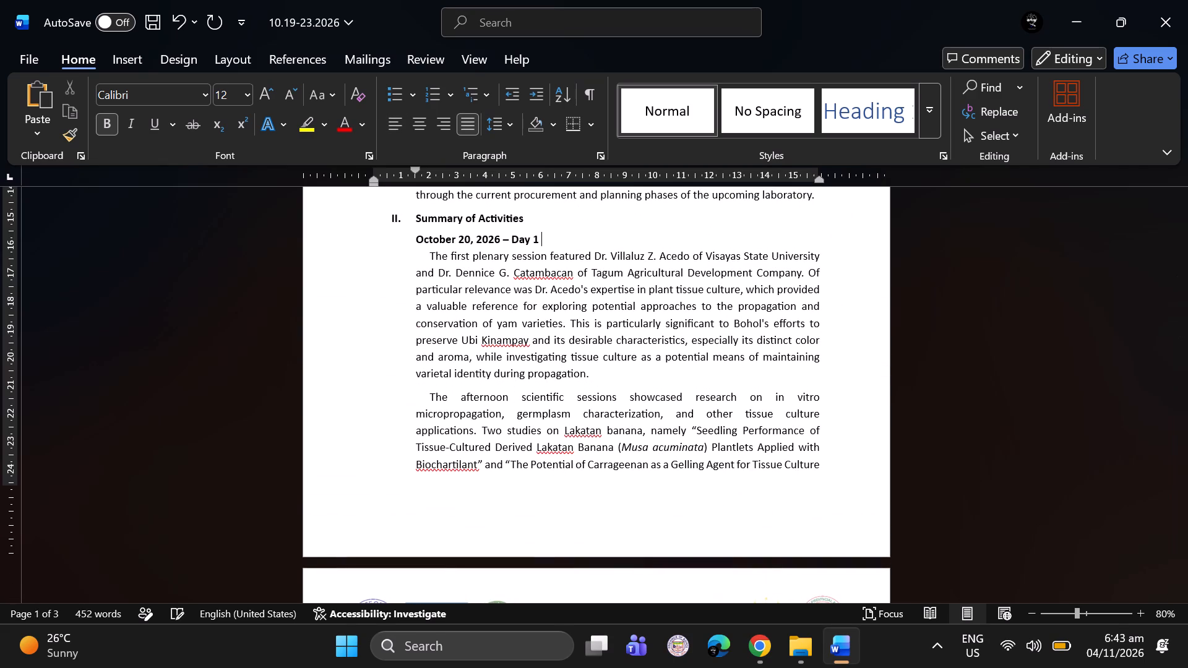
pyautogui.write('(pl')
pyautogui.press('BackSpace')
pyautogui.press('BackSpace')
pyautogui.write('Ple')
pyautogui.press('BackSpace')
pyautogui.write('enary Session II)')
# Reword the title in the October 22, 2026 heading as "Day 3 (Technical Tour)".
pyautogui.scroll(-2, 545, 241)
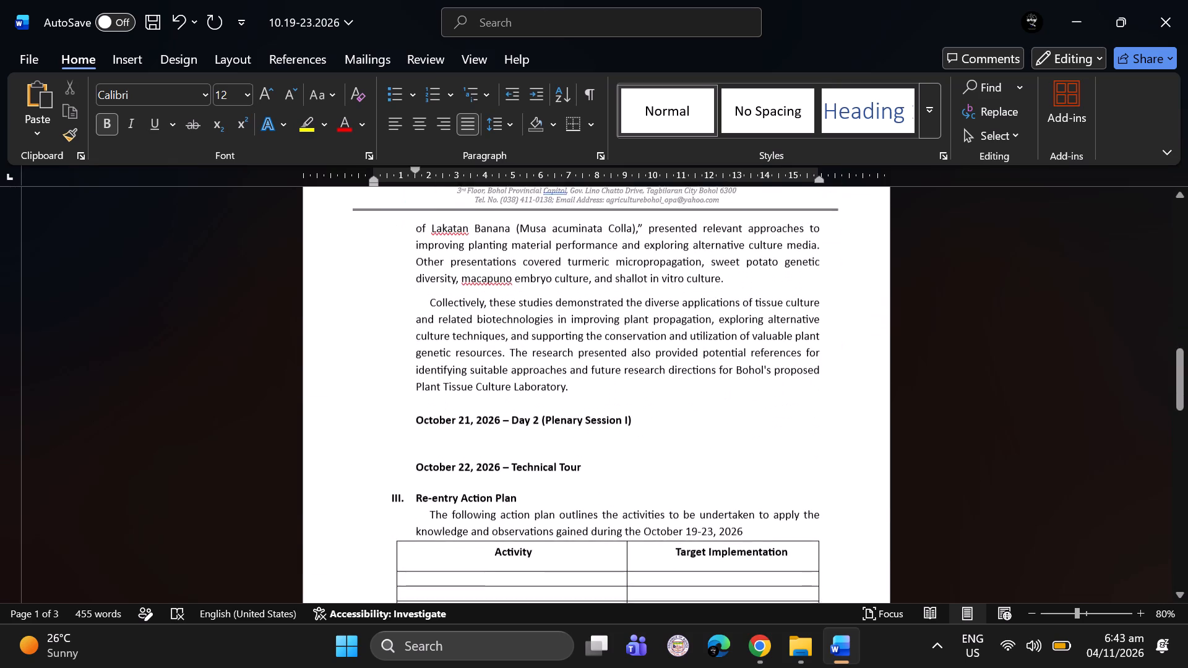
pyautogui.scroll(-1, 545, 241)
pyautogui.click(584, 408)
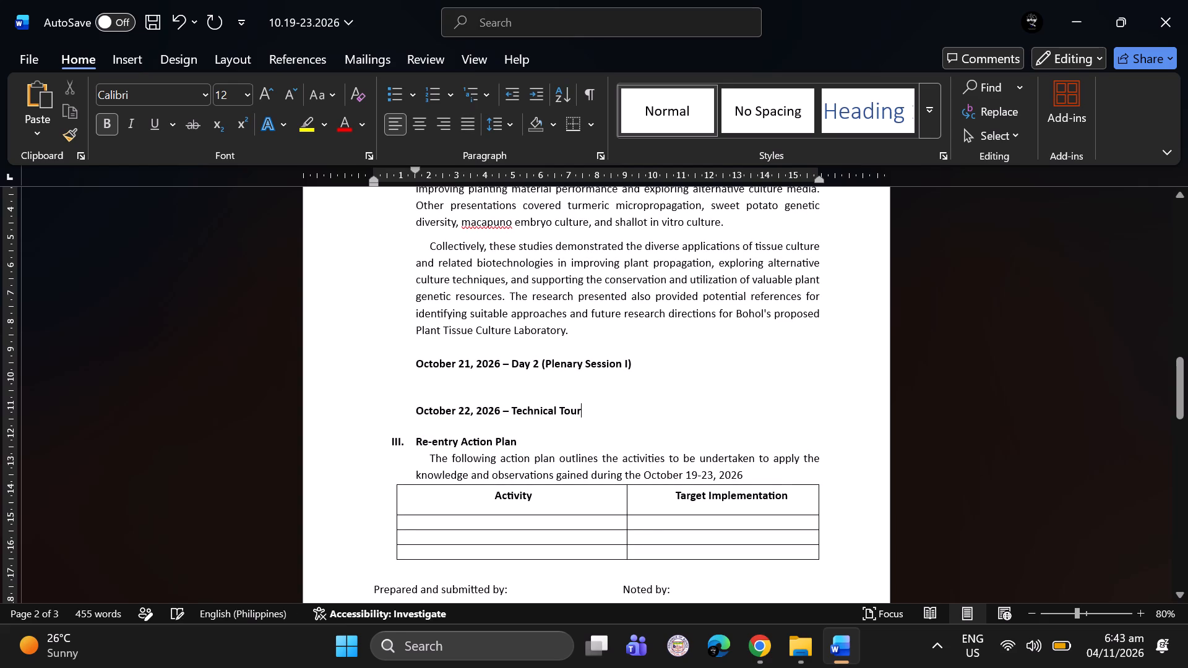
pyautogui.click(511, 413)
pyautogui.write('Day 3 (')
pyautogui.click(635, 412)
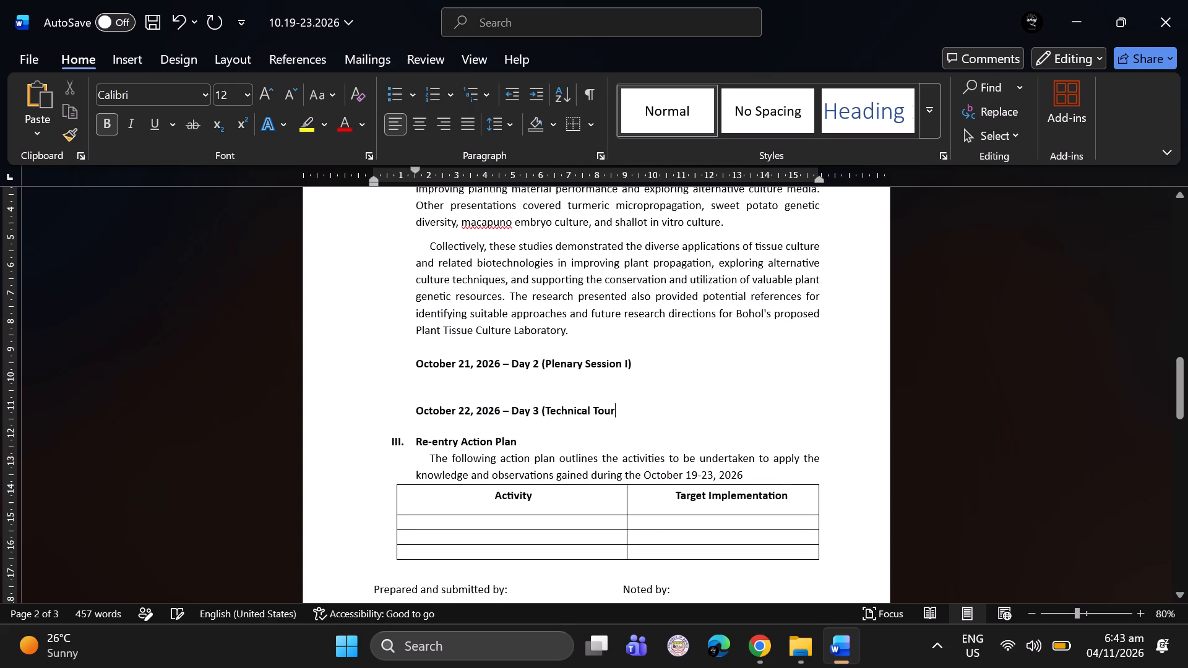
pyautogui.hotkey('shift', ')')
# Italicize the scientific name "Musa acuminata Colla" in the paragraph that starts page 2.
pyautogui.scroll(1, 655, 359)
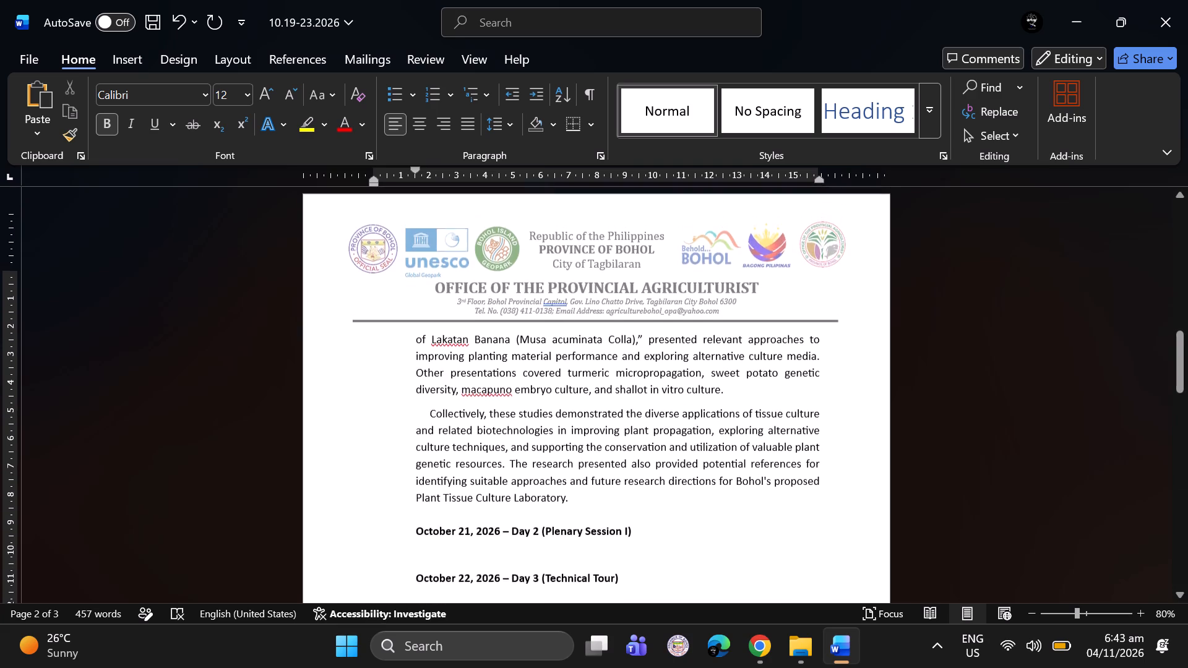
pyautogui.scroll(1, 655, 359)
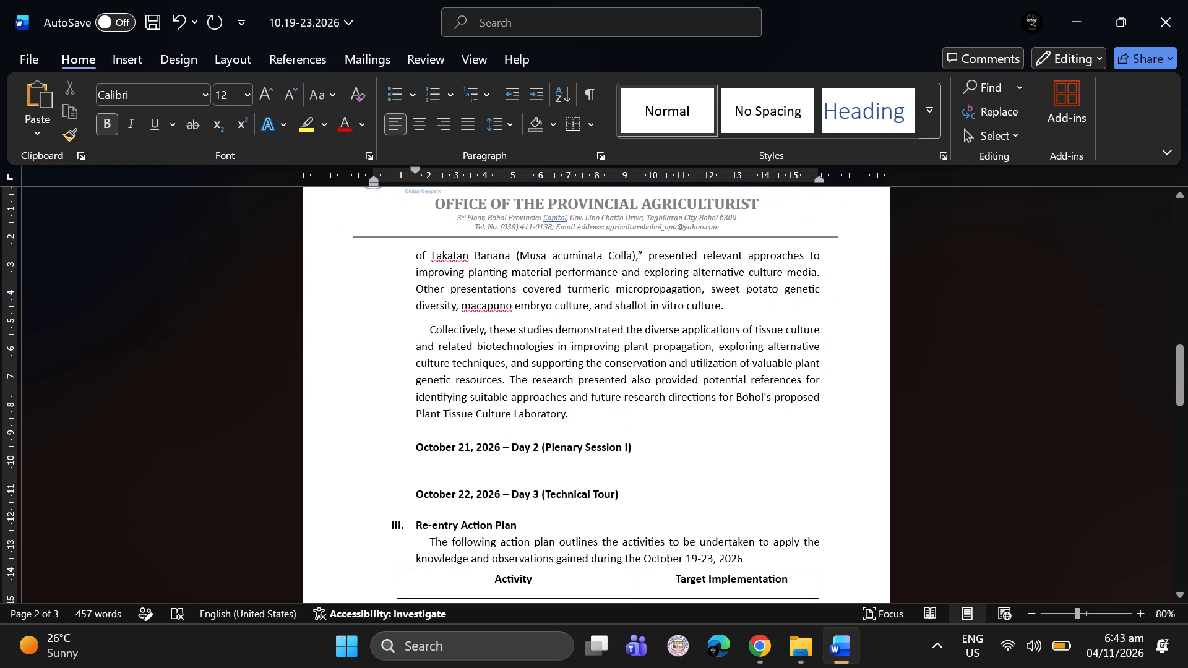
pyautogui.moveTo(522, 252); pyautogui.dragTo(626, 255)
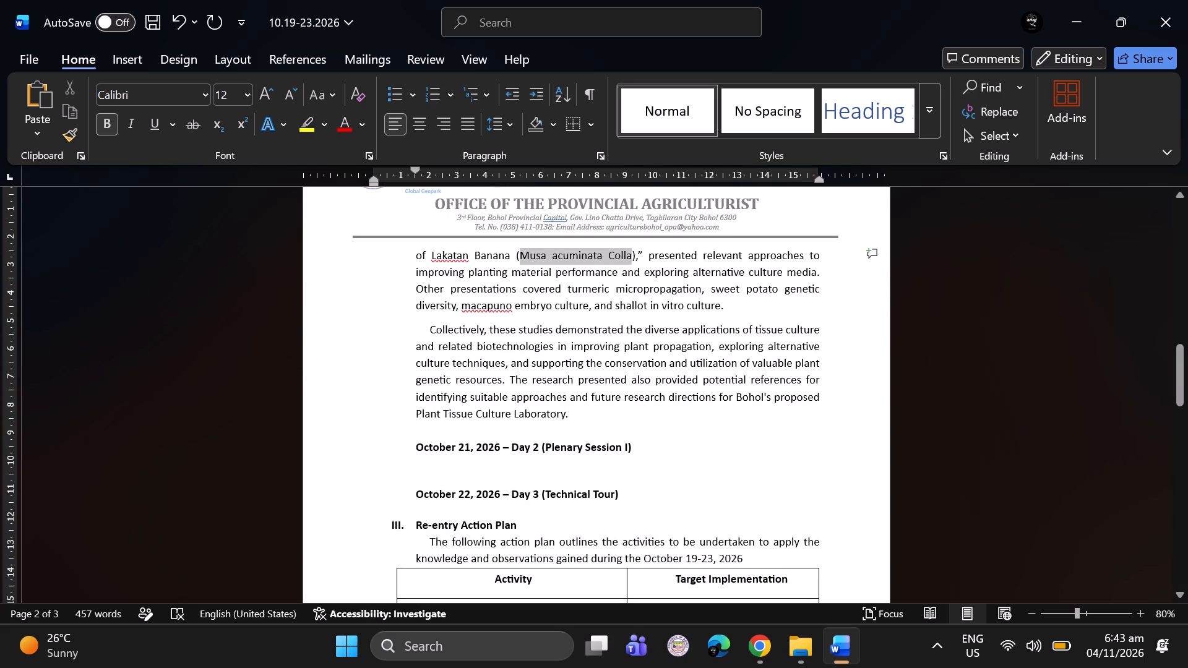
pyautogui.moveTo(626, 255); pyautogui.dragTo(627, 255)
pyautogui.hotkey('ctrl', 'i')
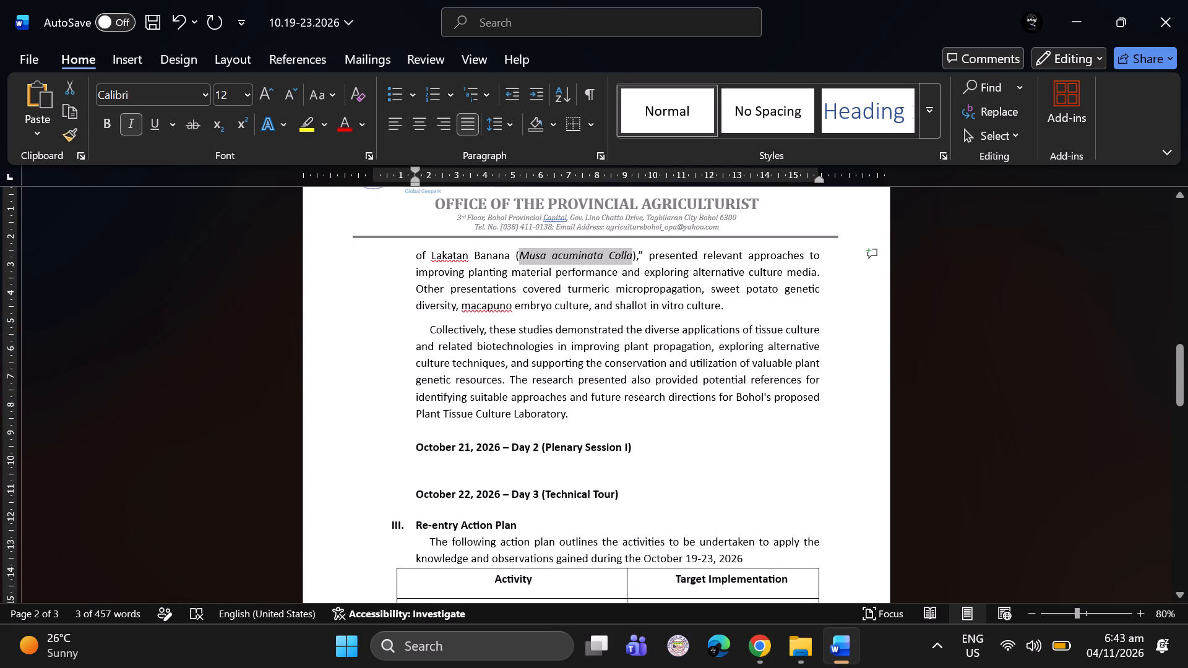
pyautogui.click(633, 339)
pyautogui.scroll(1, 633, 339)
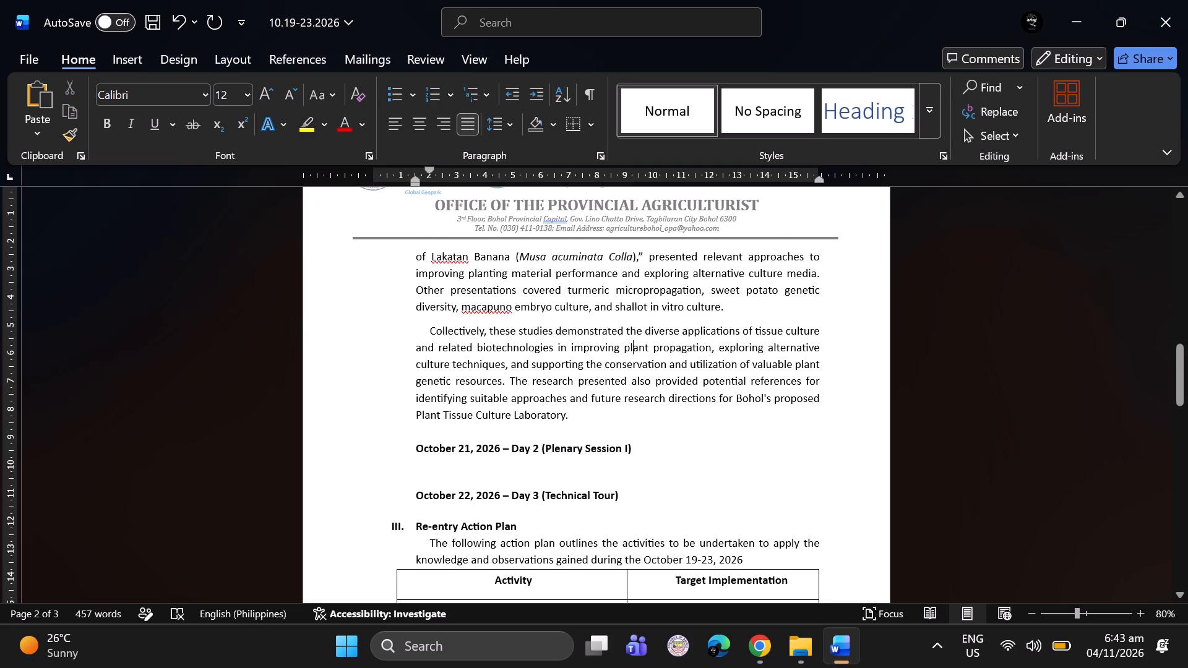
pyautogui.scroll(1, 633, 339)
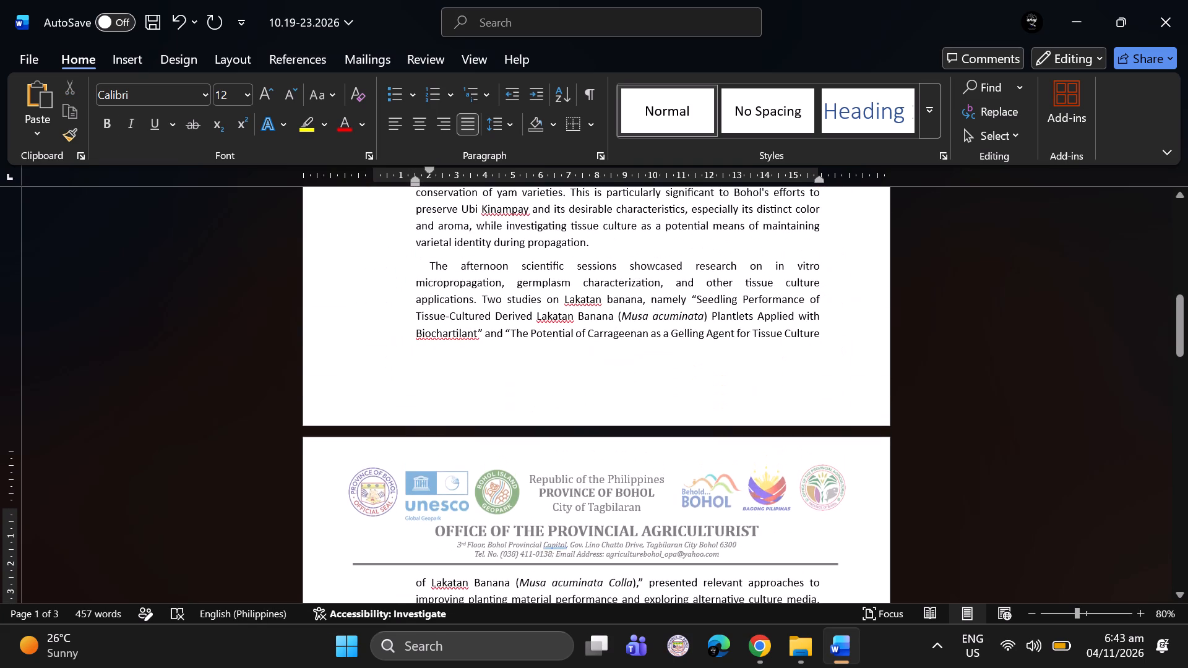
pyautogui.scroll(1, 633, 339)
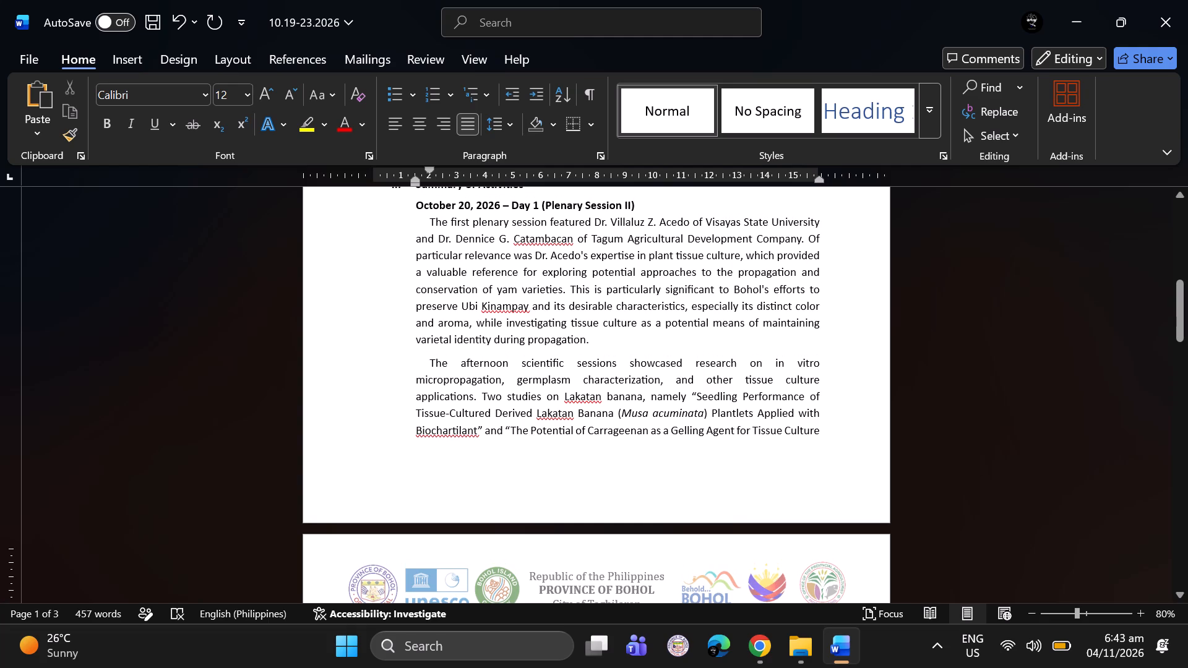
pyautogui.click(756, 632)
pyautogui.scroll(4, 679, 364)
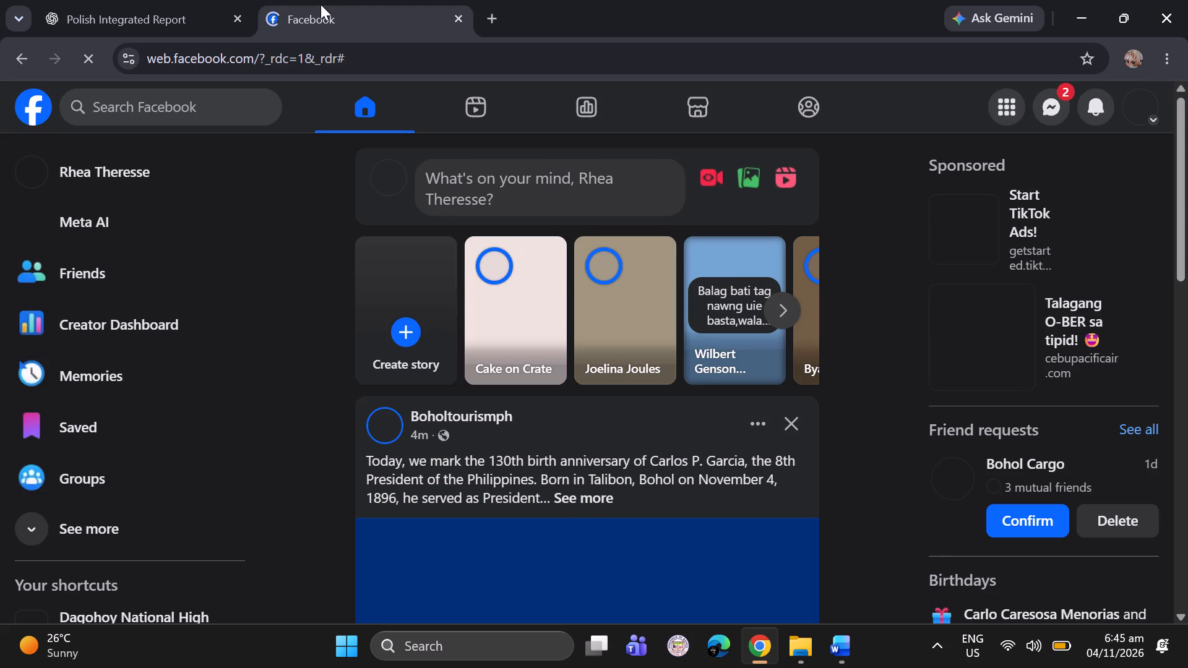
# Browse the posts in the Facebook home feed.
pyautogui.scroll(-2, 546, 427)
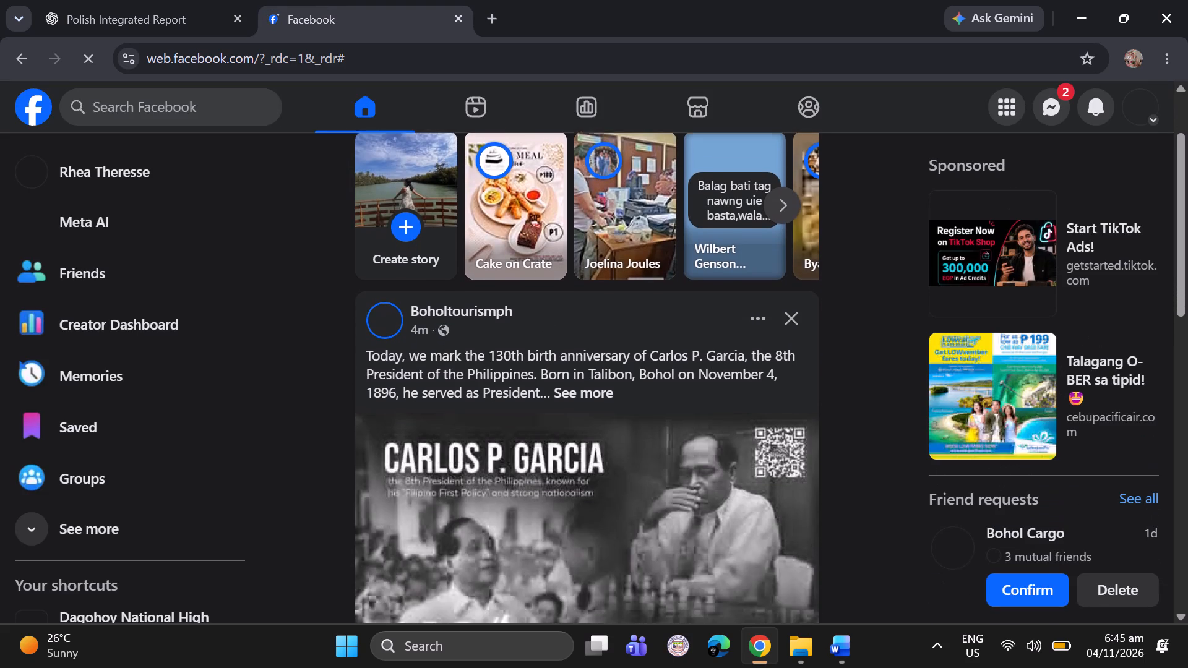
pyautogui.scroll(-4, 546, 427)
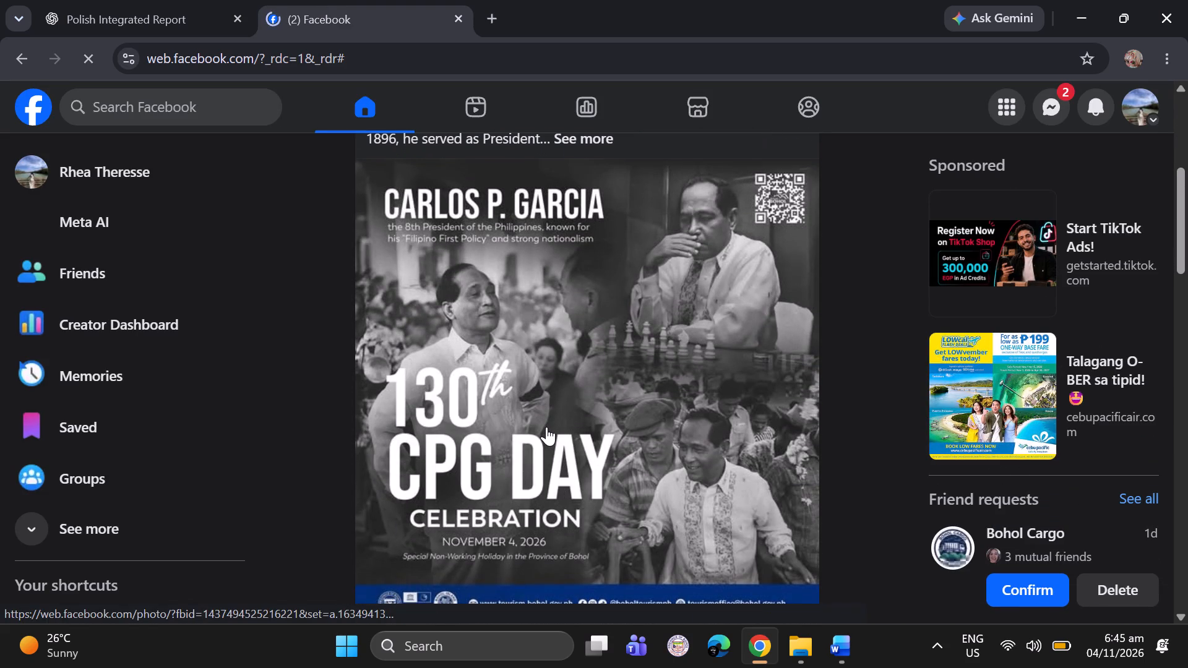
pyautogui.scroll(-2, 546, 427)
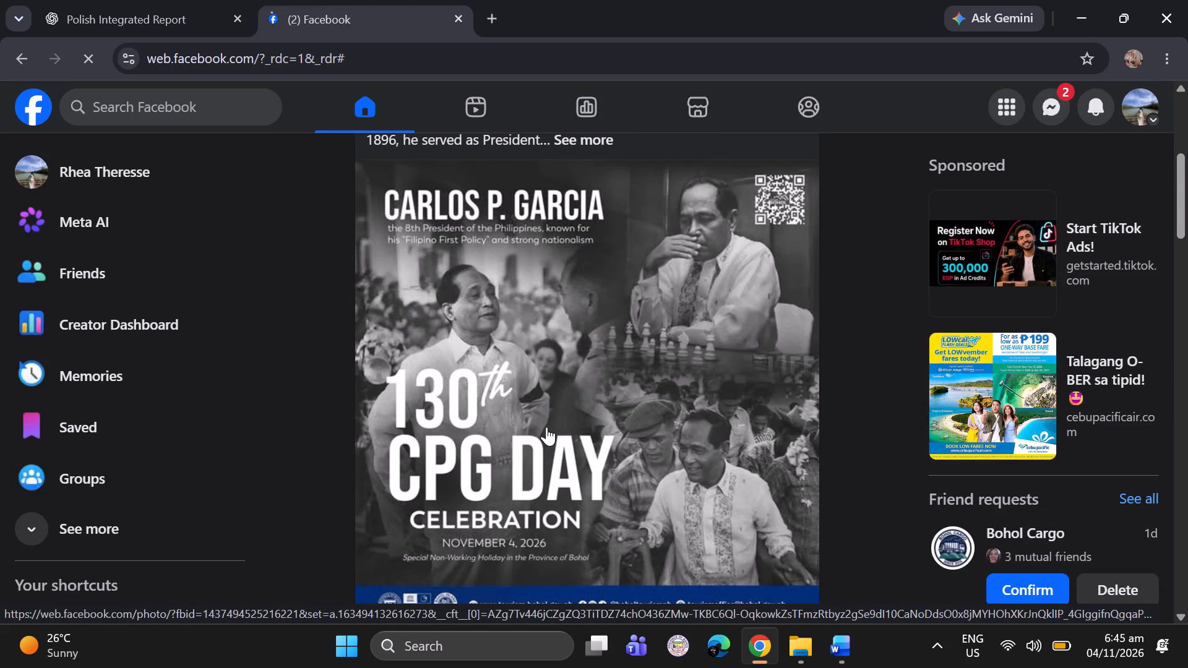
pyautogui.scroll(-5, 546, 427)
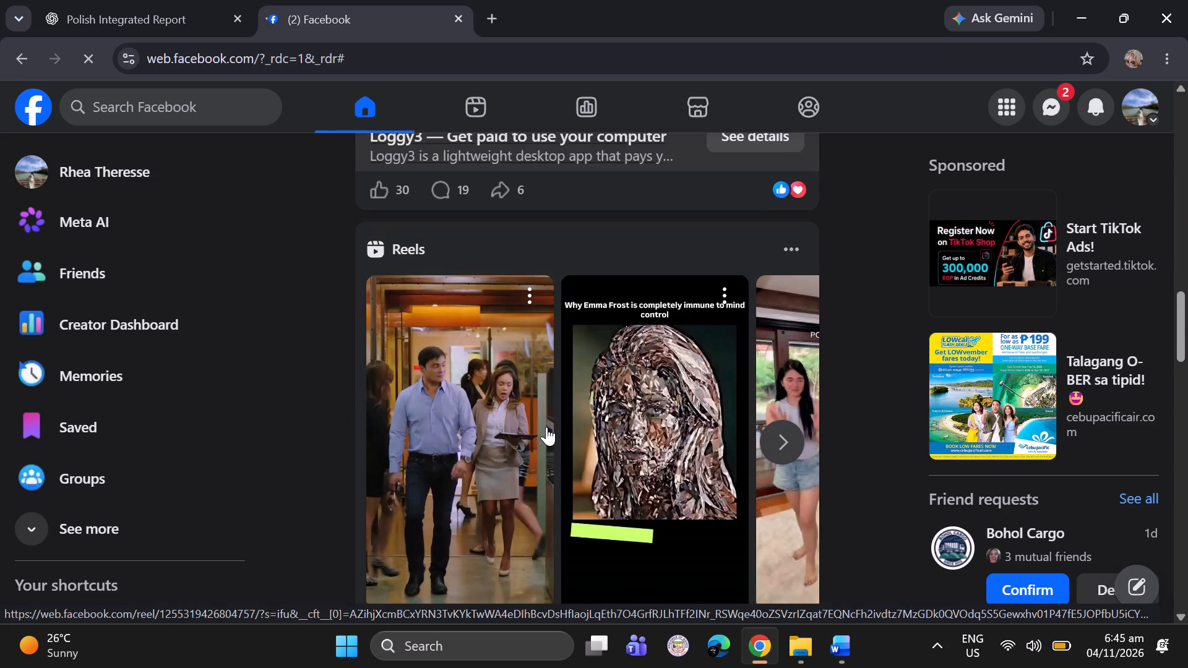
pyautogui.scroll(-2, 546, 427)
pyautogui.scroll(3, 546, 427)
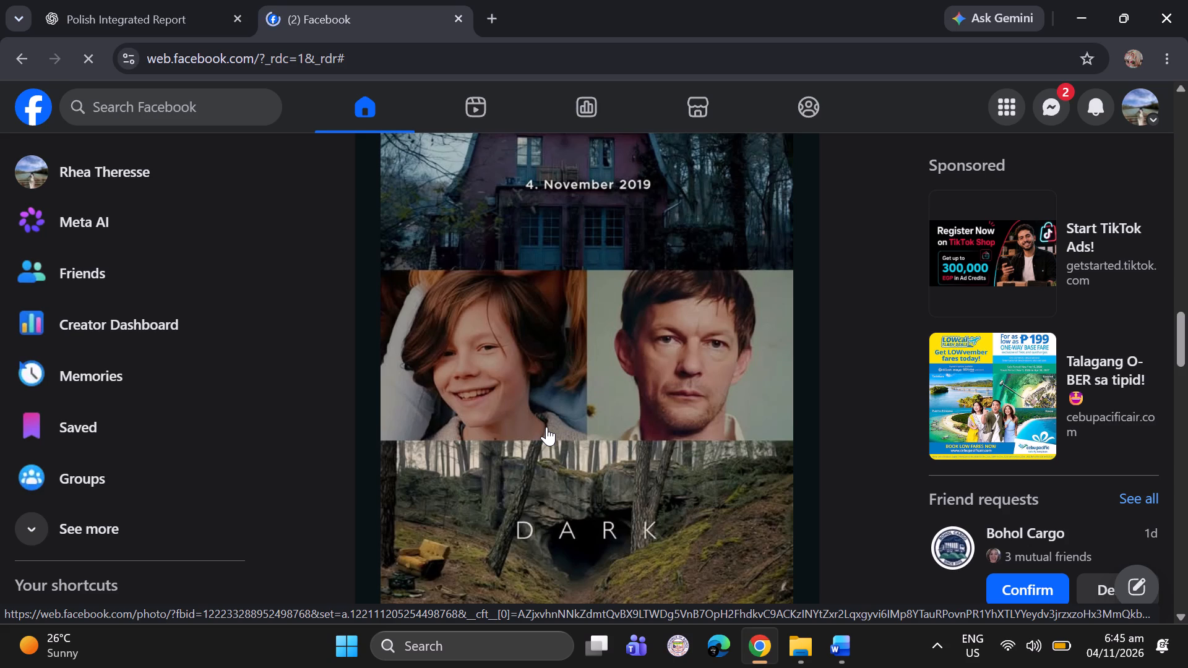
pyautogui.scroll(-2, 546, 427)
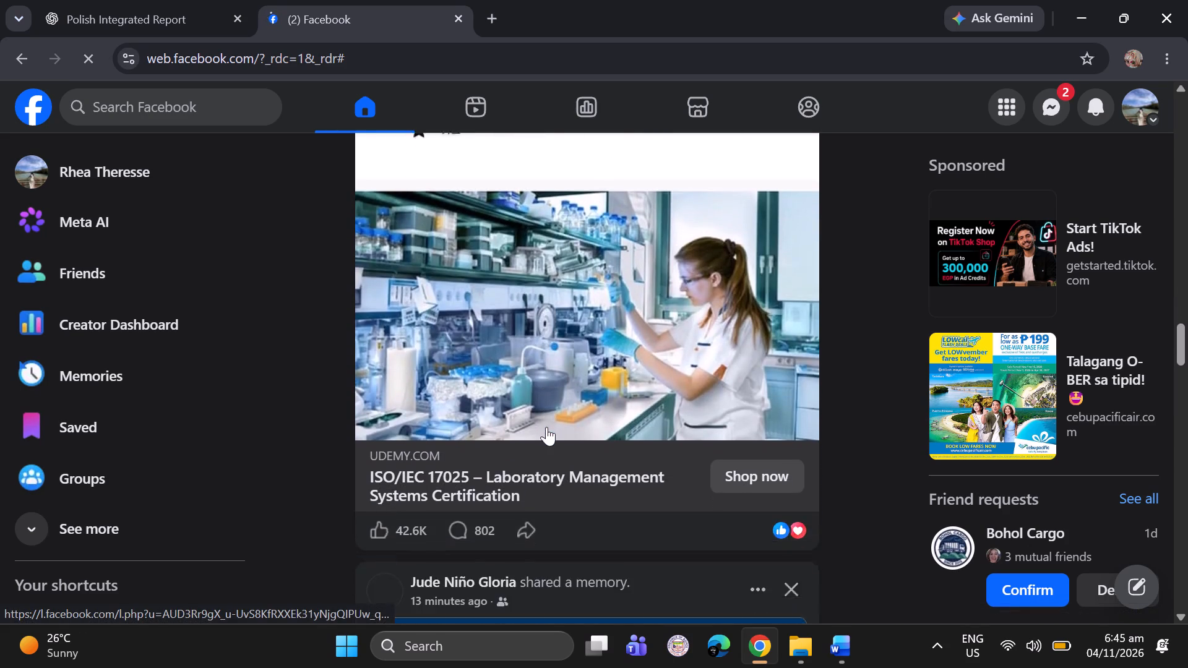
pyautogui.scroll(-4, 546, 427)
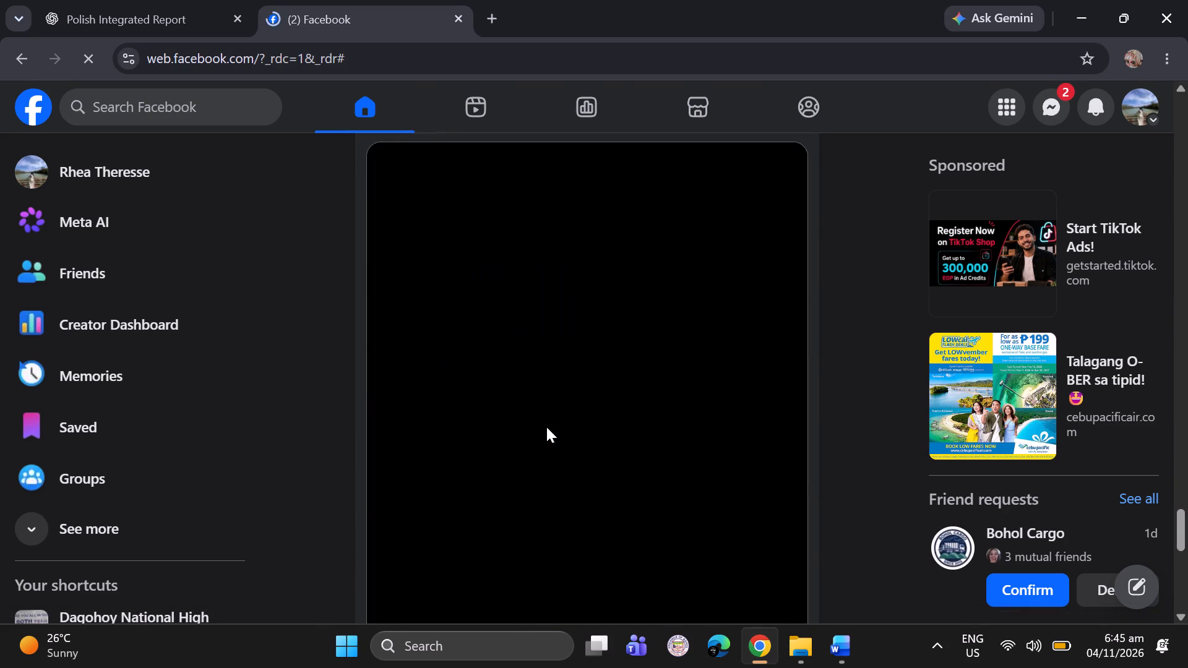
pyautogui.scroll(-1, 546, 427)
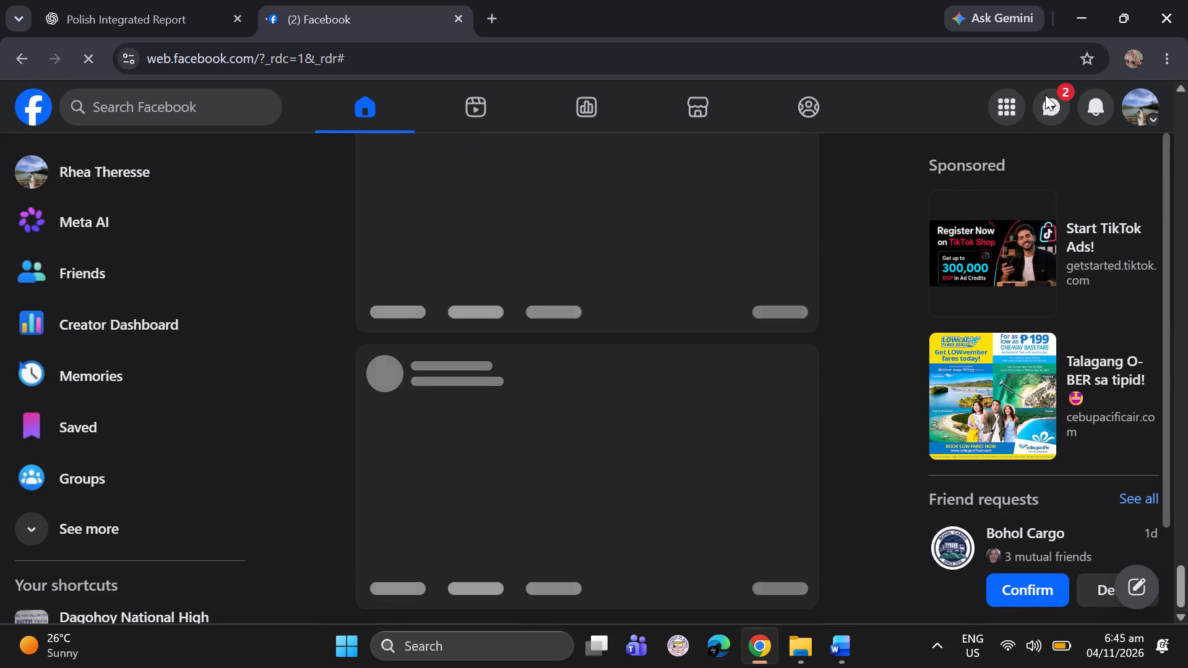
# Open the Messenger chats list on Facebook to check recent conversations.
pyautogui.click(1046, 95)
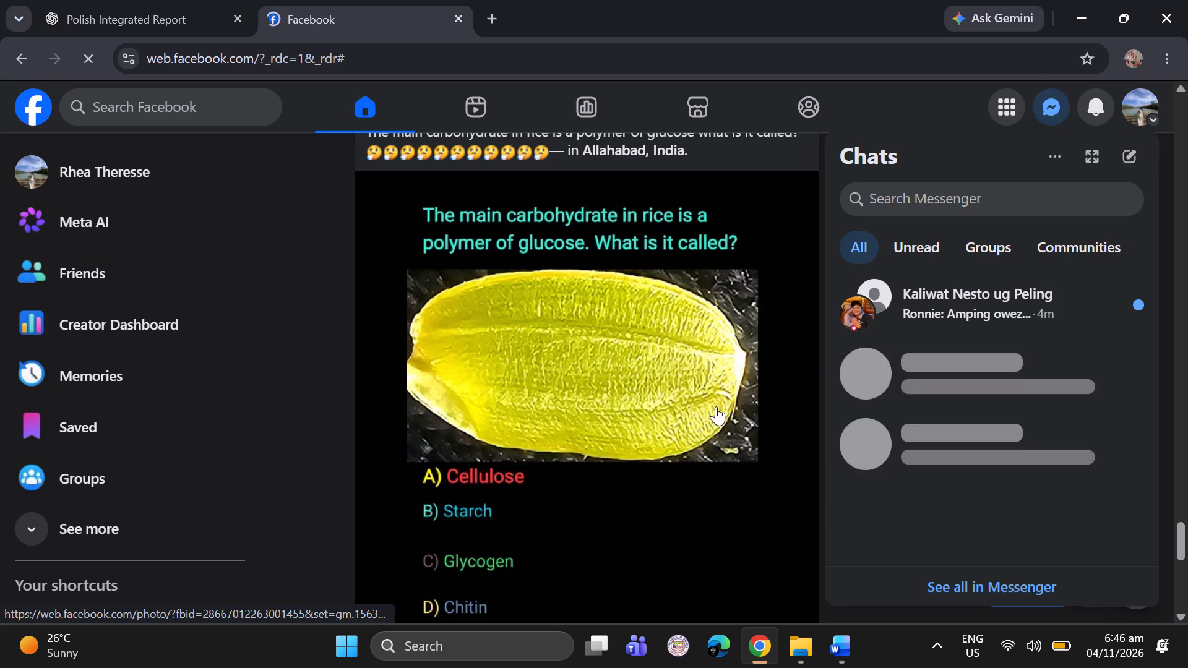
# View the comments on the Facebook quiz post about the main carbohydrate in rice.
pyautogui.scroll(-3, 716, 406)
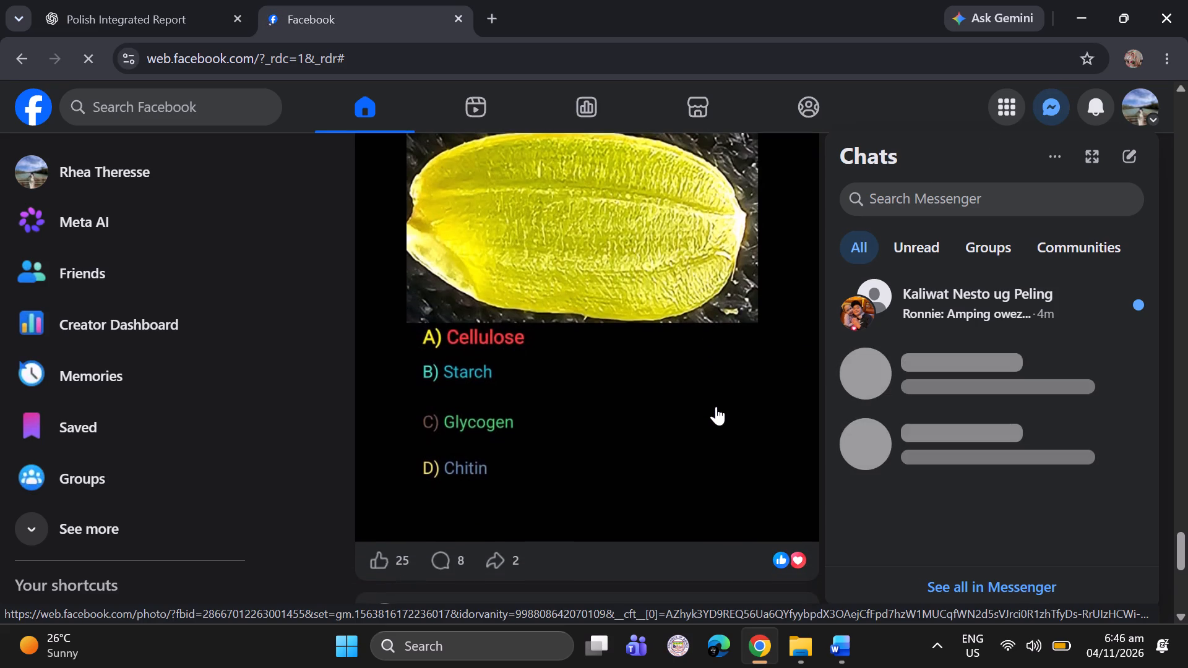
pyautogui.click(445, 557)
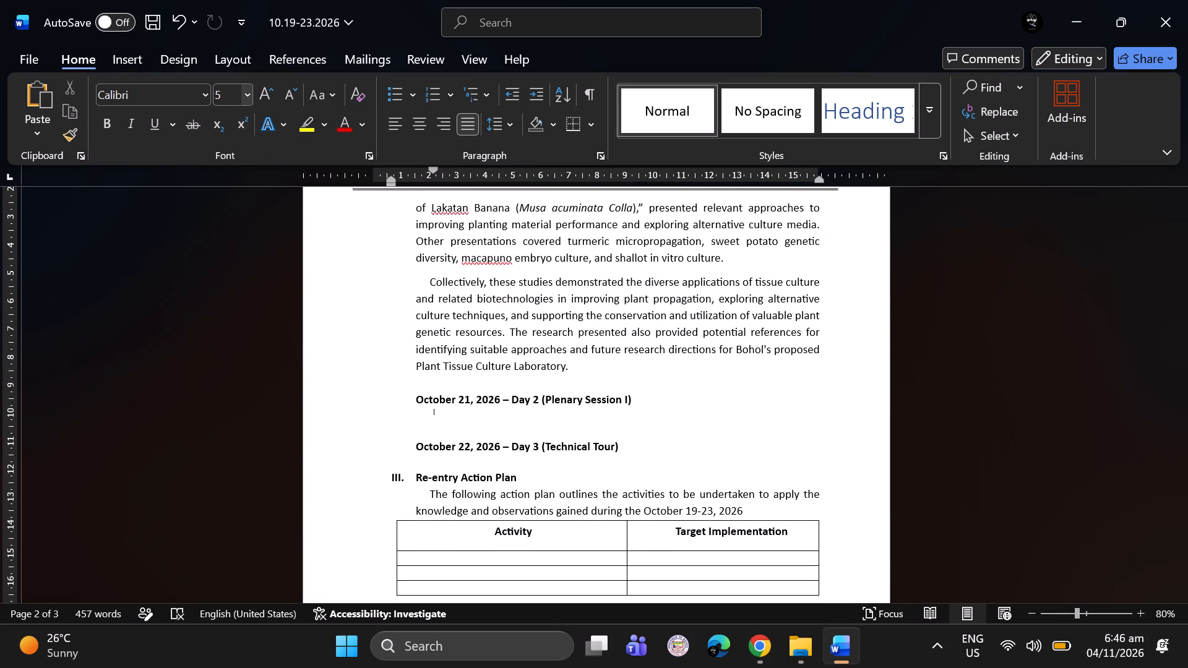
# Insert a blank line between the October 20, 2026 – Day 1 (Plenary Session II) heading and its first paragraph.
pyautogui.click(478, 328)
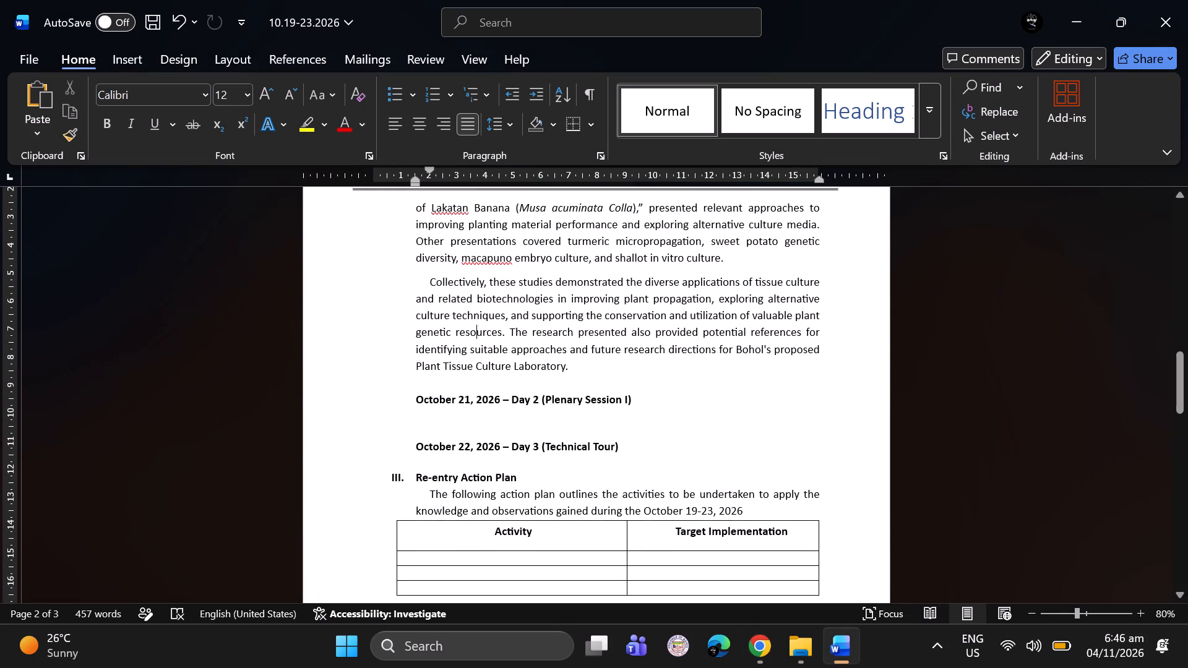
pyautogui.scroll(2, 444, 409)
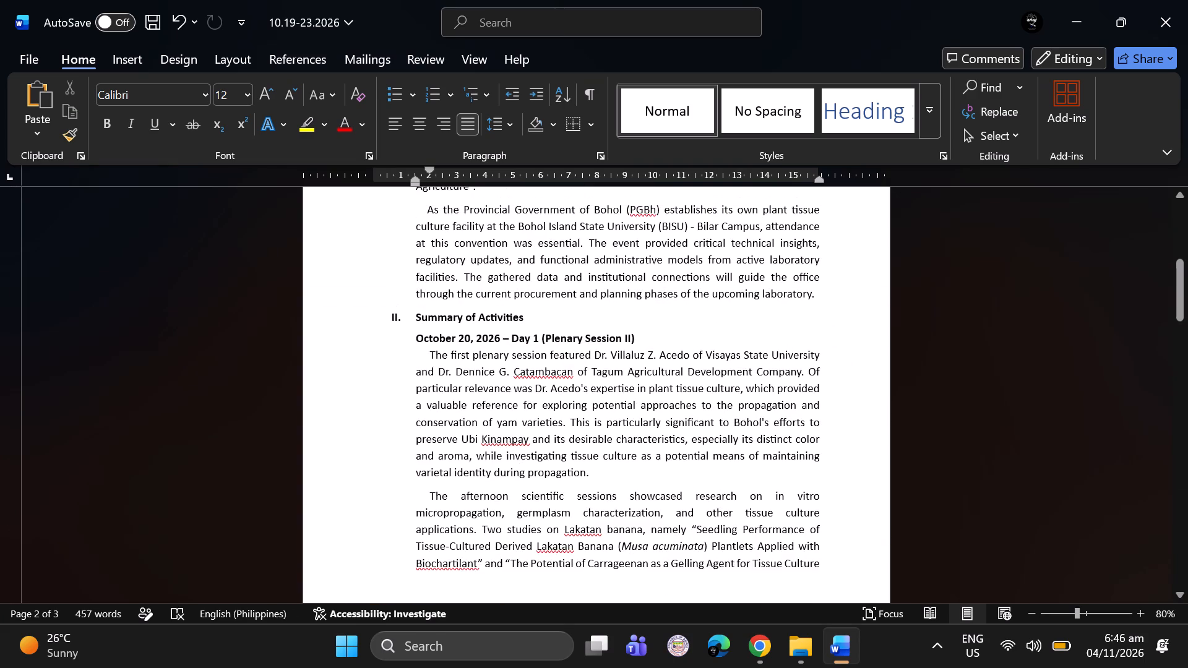
pyautogui.scroll(1, 444, 409)
pyautogui.click(658, 353)
pyautogui.press('Return')
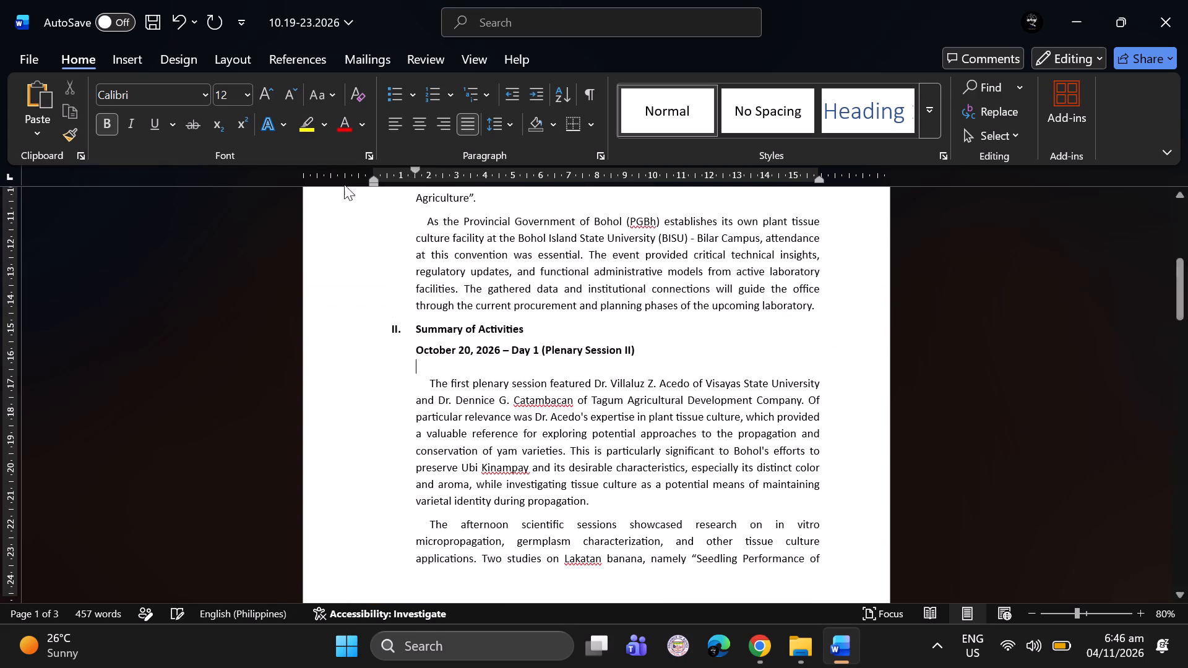
# In the Word report, set the blank line below the October 20, 2026 heading to font size 5.
pyautogui.click(230, 93)
pyautogui.press('5')
pyautogui.press('Return')
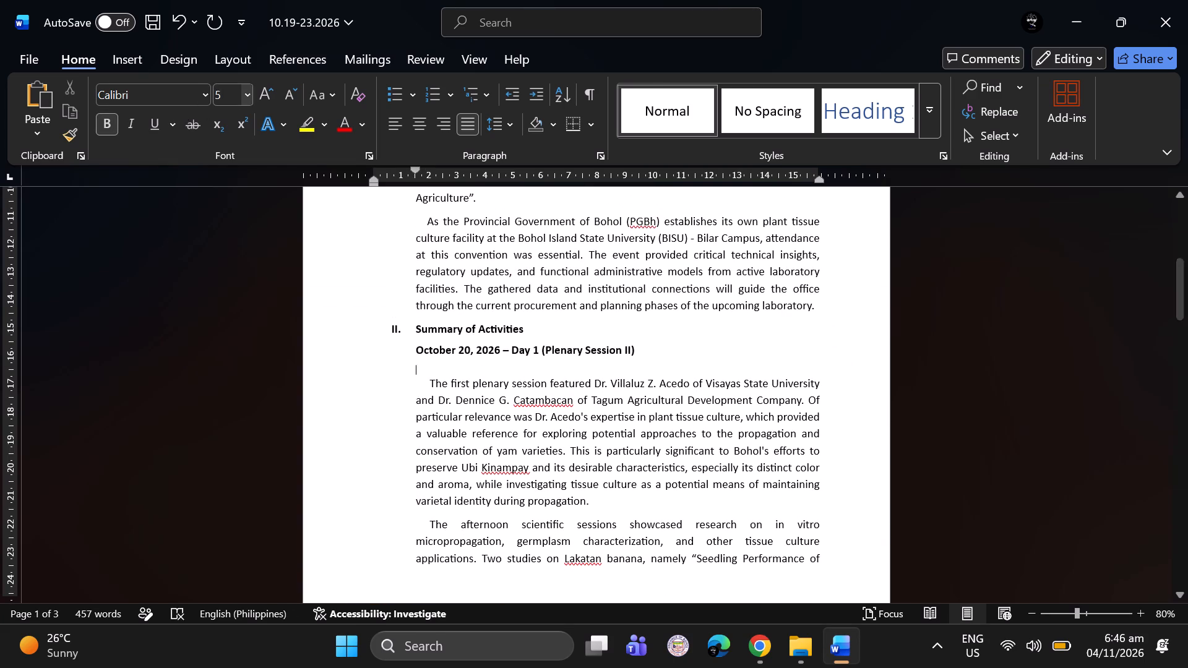
# Paste the copied Day 2 text at font size 12 below the October 21, 2026 heading, keeping a small spacer line above it.
pyautogui.scroll(-2, 454, 338)
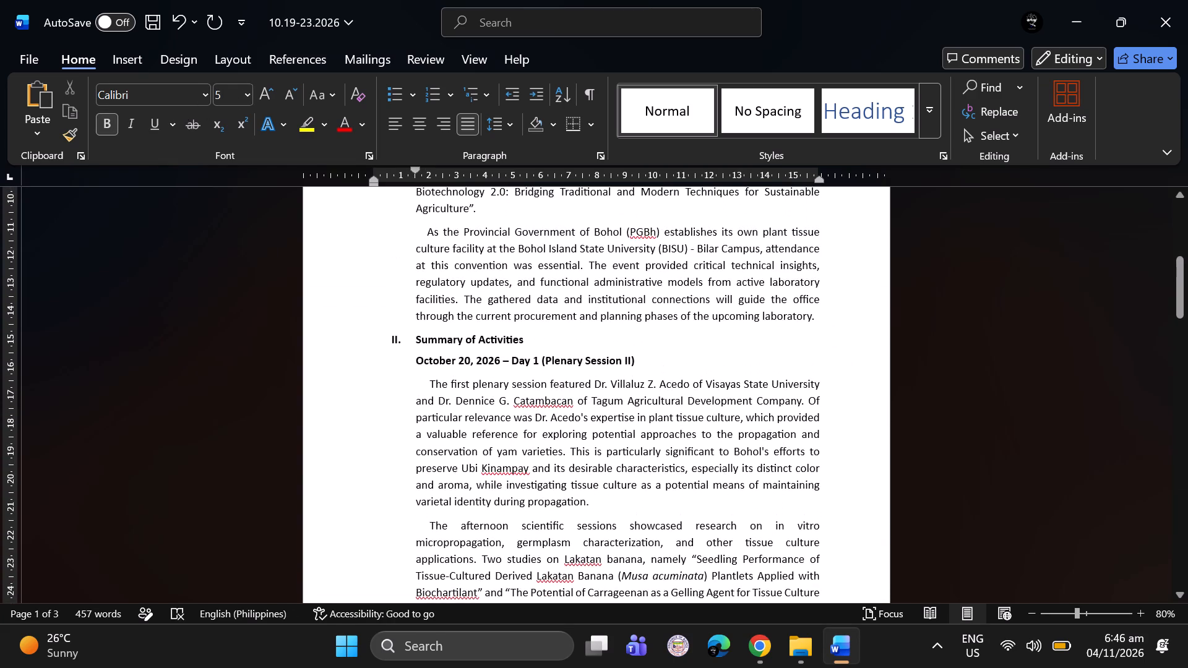
pyautogui.scroll(-4, 454, 338)
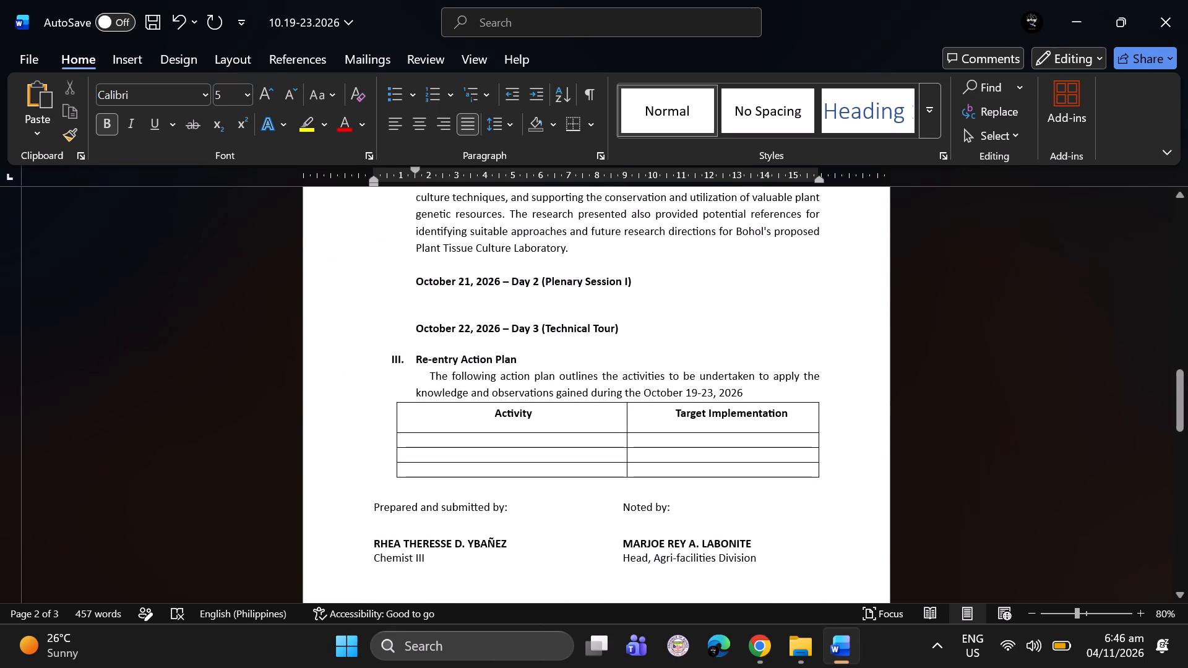
pyautogui.click(463, 289)
pyautogui.click(603, 296)
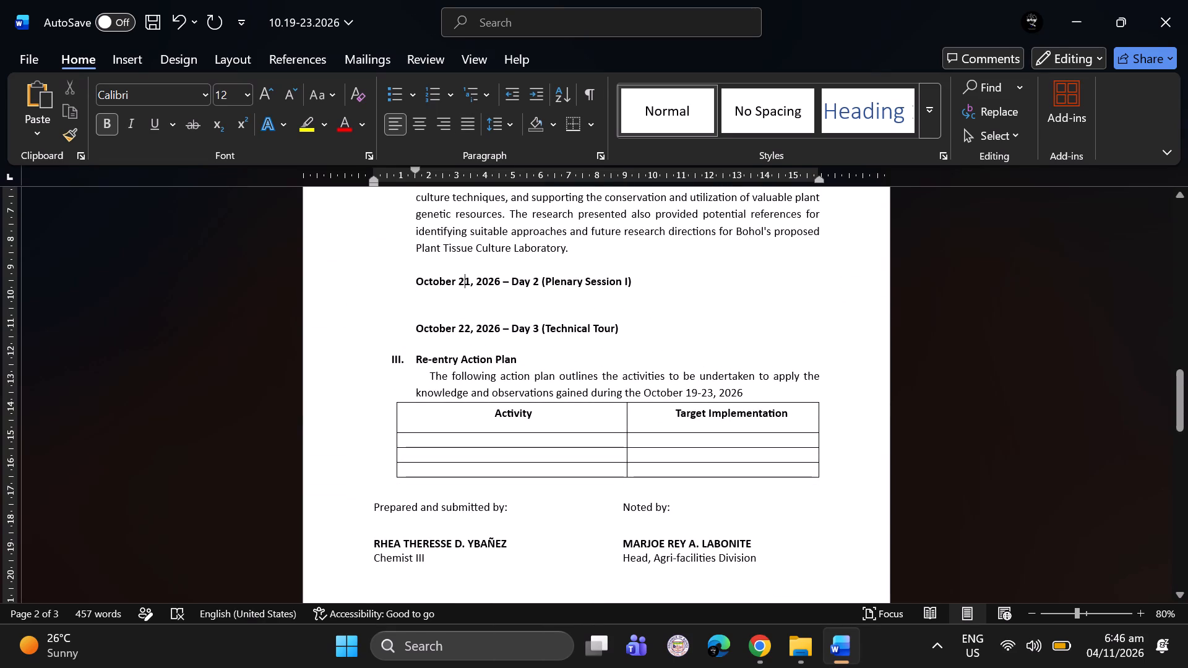
pyautogui.press('Return')
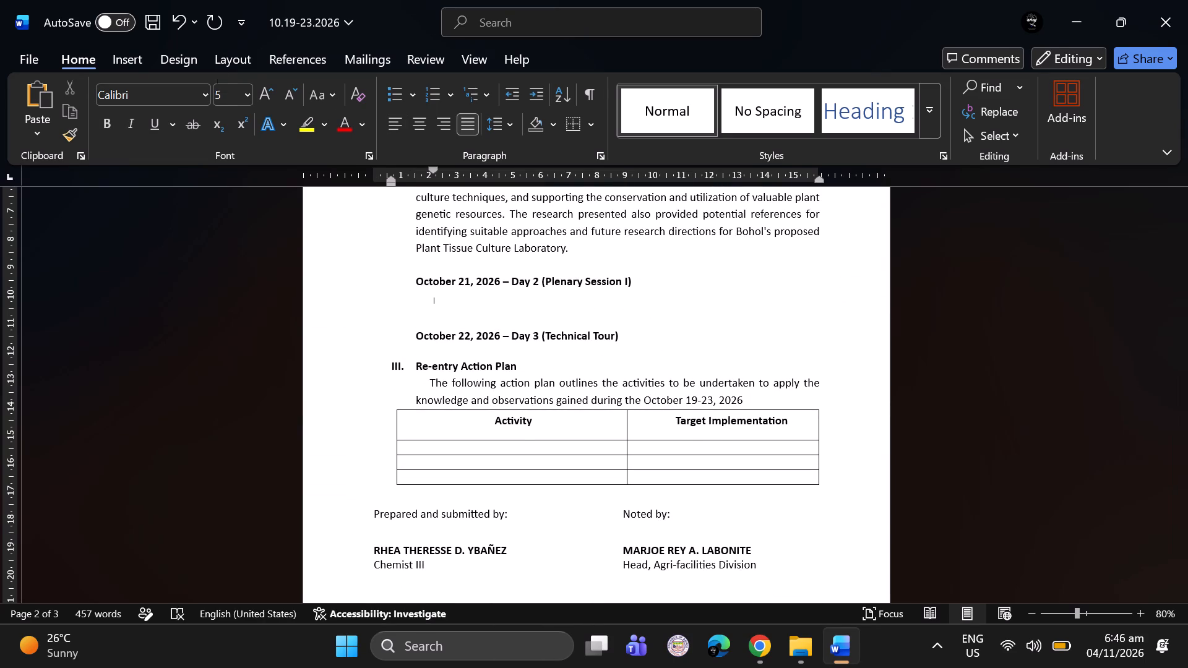
pyautogui.click(226, 97)
pyautogui.write('12')
pyautogui.press('Return')
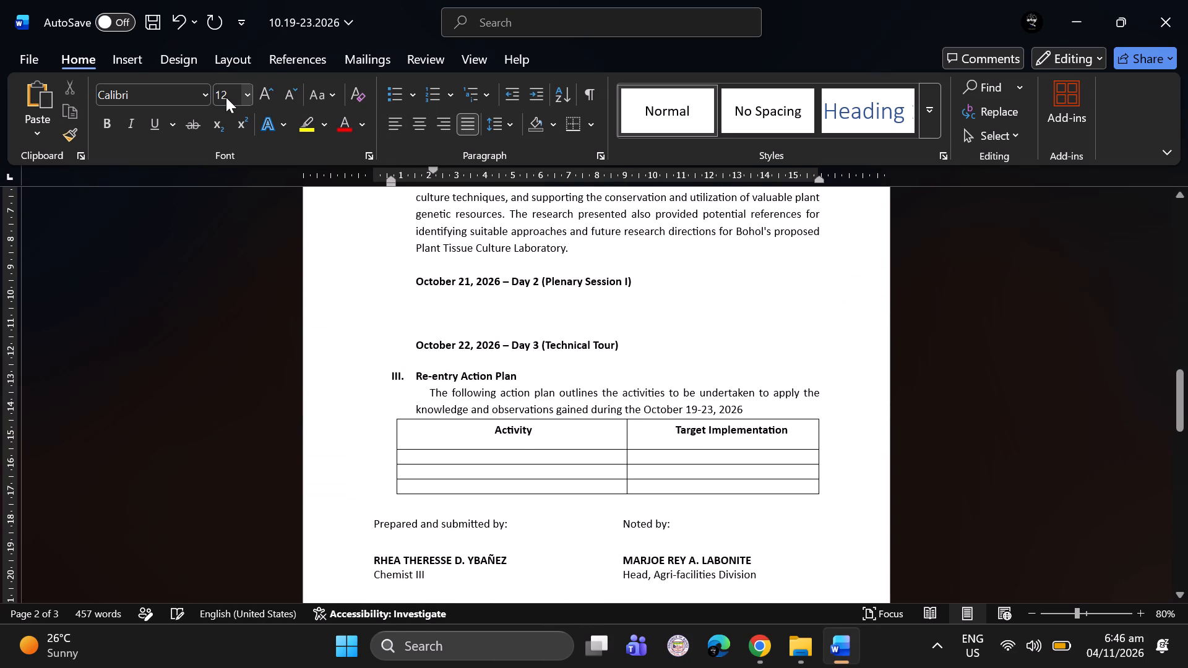
pyautogui.hotkey('ctrl', 'v')
# Add a blank spacer line at font size 5 above the "The session also featured" paragraph.
pyautogui.scroll(1, 459, 269)
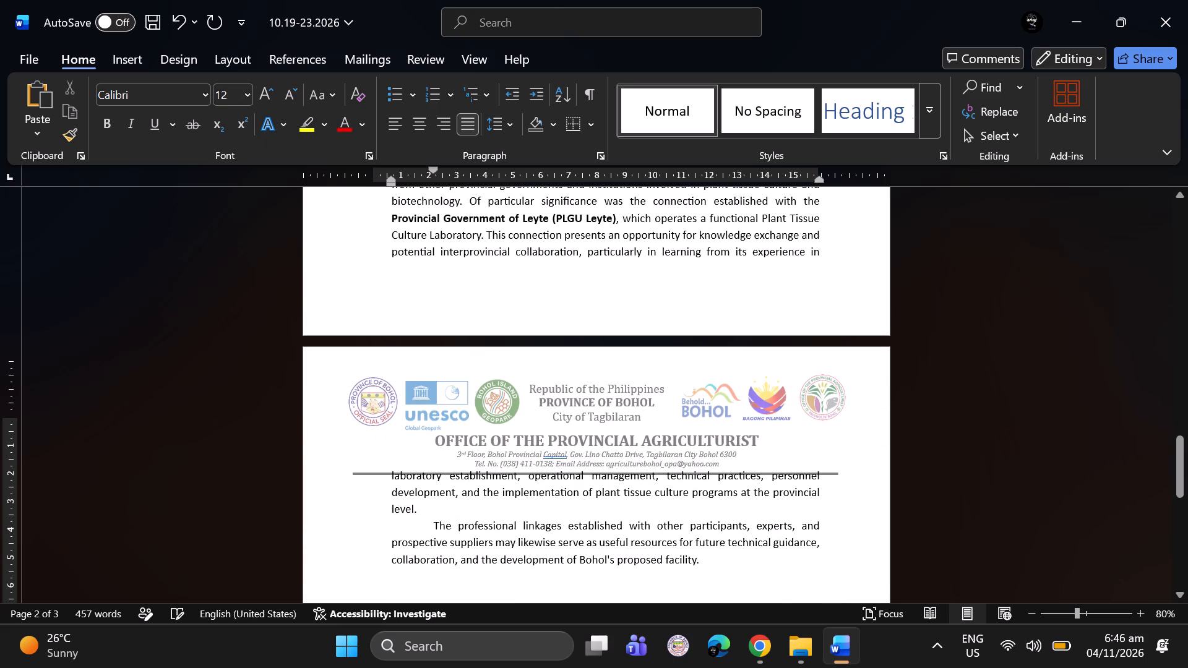
pyautogui.scroll(2, 459, 269)
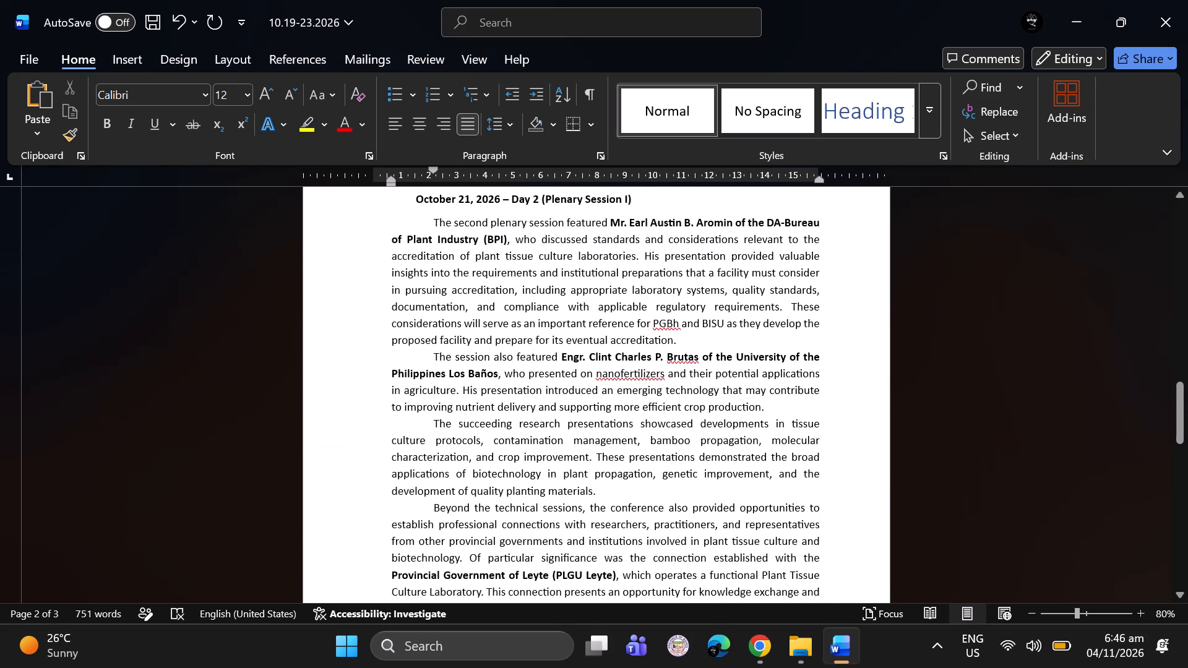
pyautogui.click(693, 338)
pyautogui.press('Return')
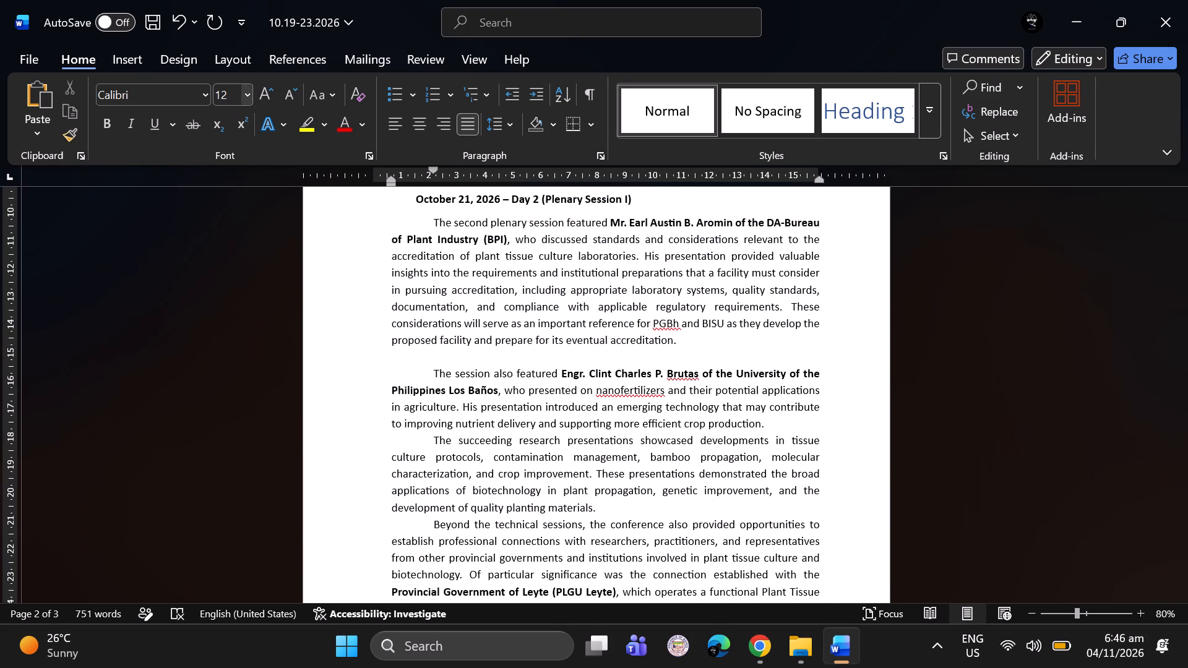
pyautogui.click(231, 93)
pyautogui.press('5')
pyautogui.press('Return')
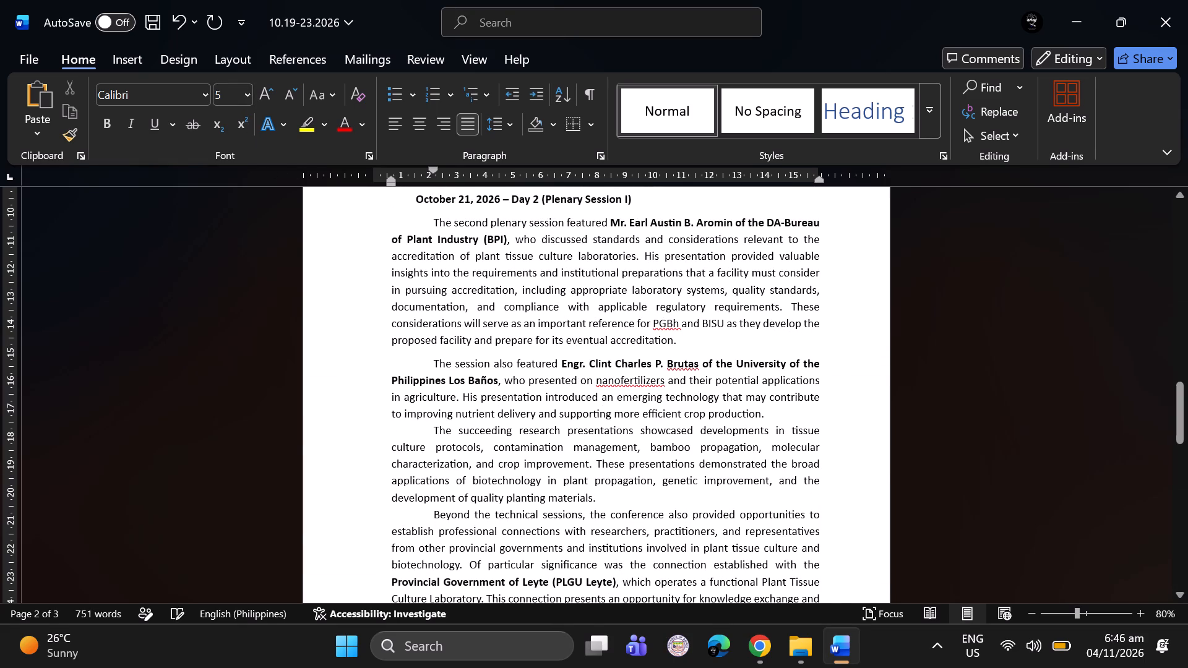
# Remove the first Day 2 paragraph's indentation and rebuild the spacer line at font size 5 below the October 21, 2026 heading.
pyautogui.click(432, 226)
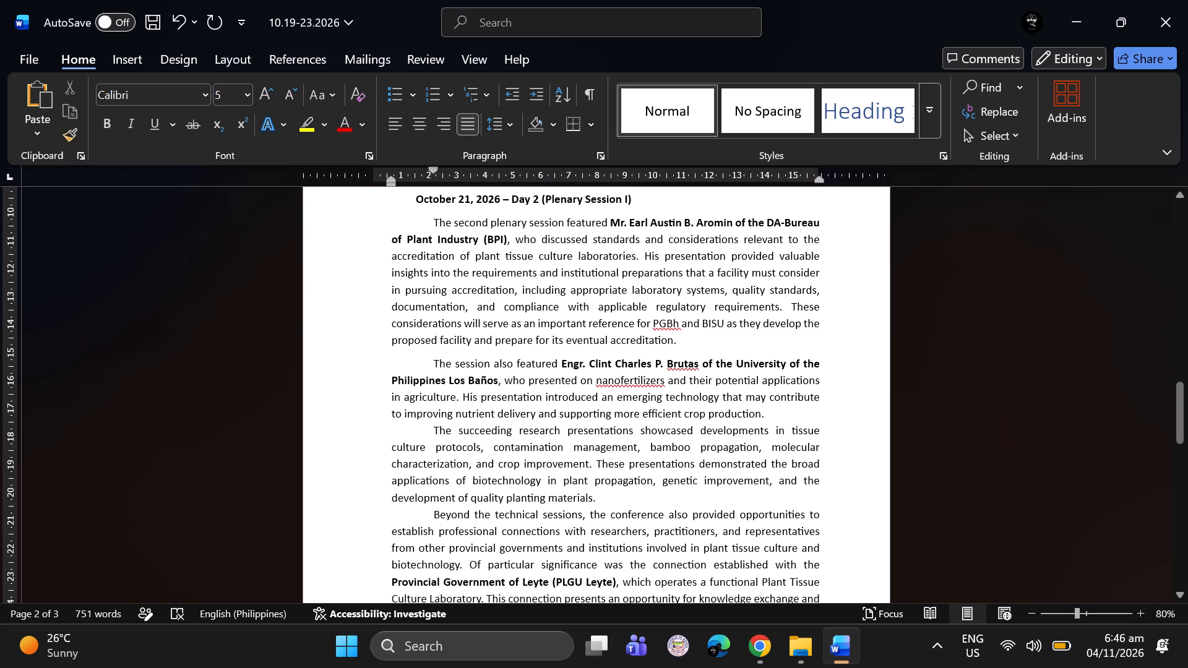
pyautogui.press('BackSpace')
pyautogui.press('BackSpace')
pyautogui.press('BackSpace')
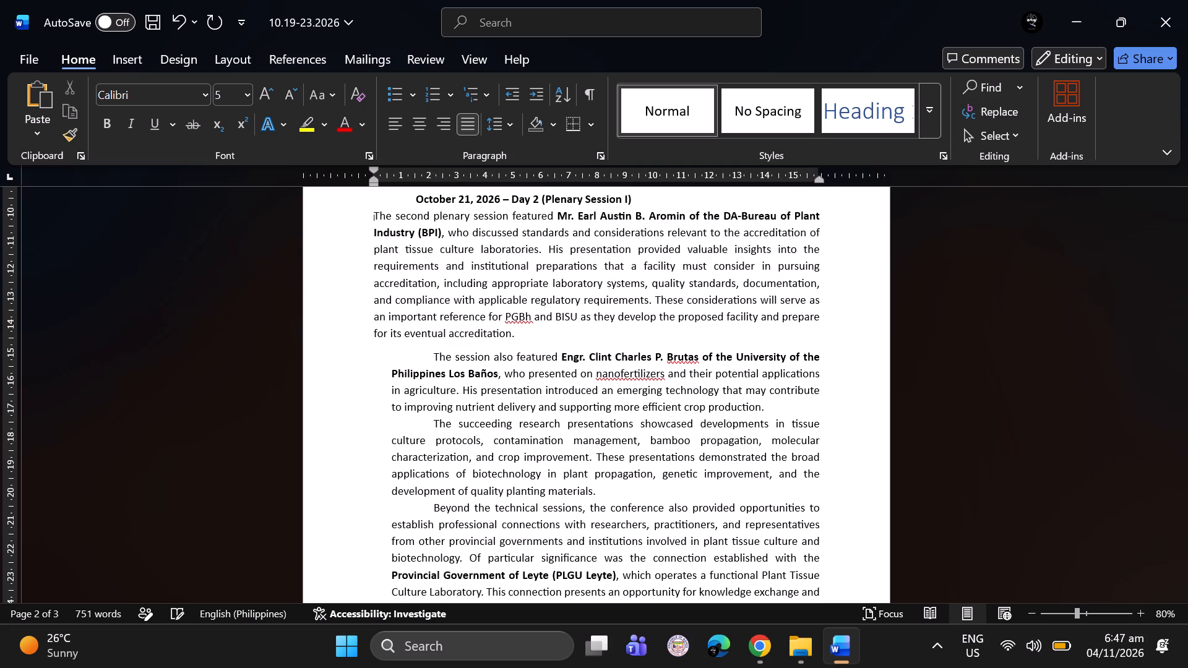
pyautogui.press('BackSpace')
pyautogui.press('Return')
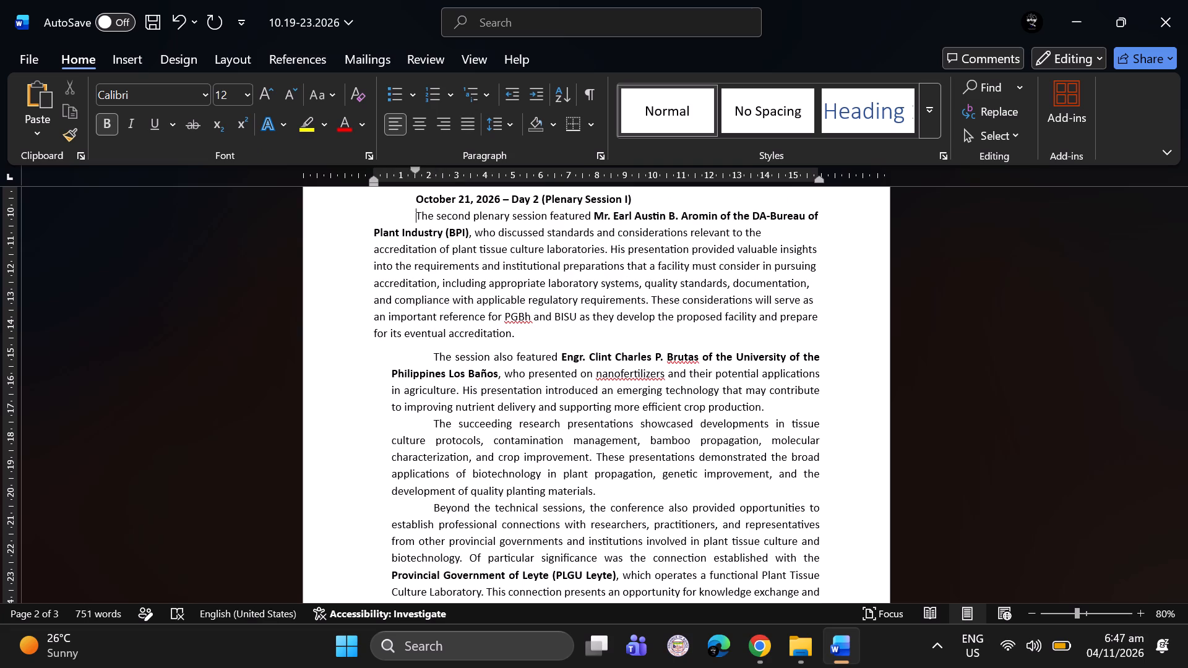
pyautogui.press('Return')
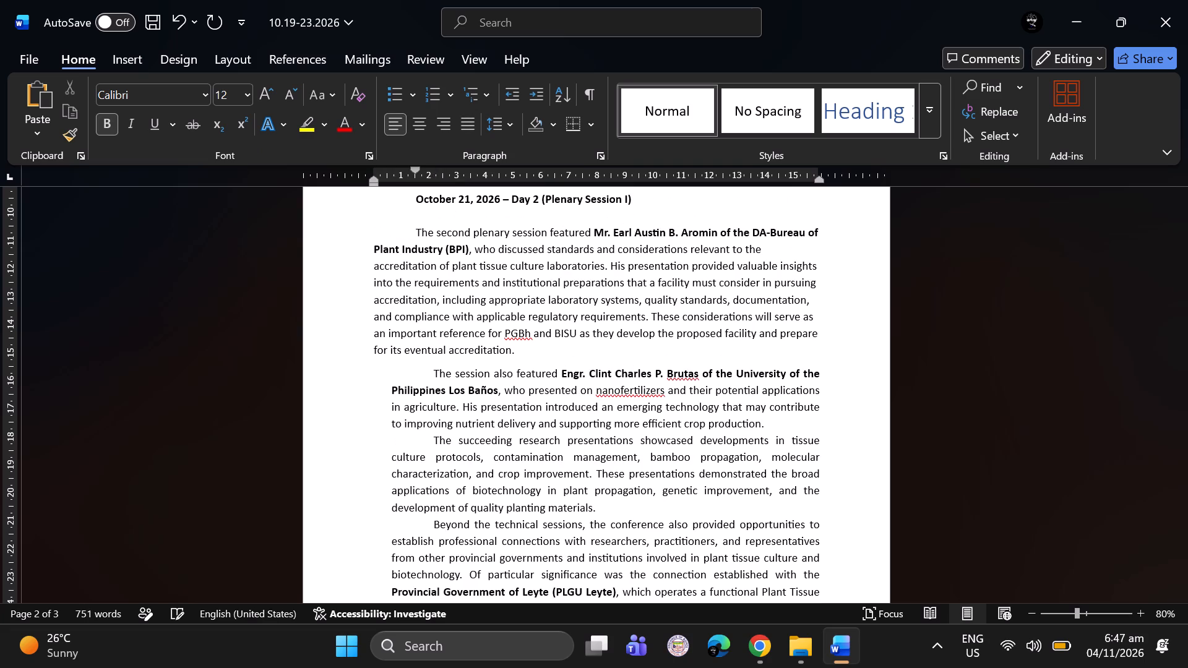
pyautogui.press('Up')
pyautogui.click(233, 94)
pyautogui.press('5')
pyautogui.press('Return')
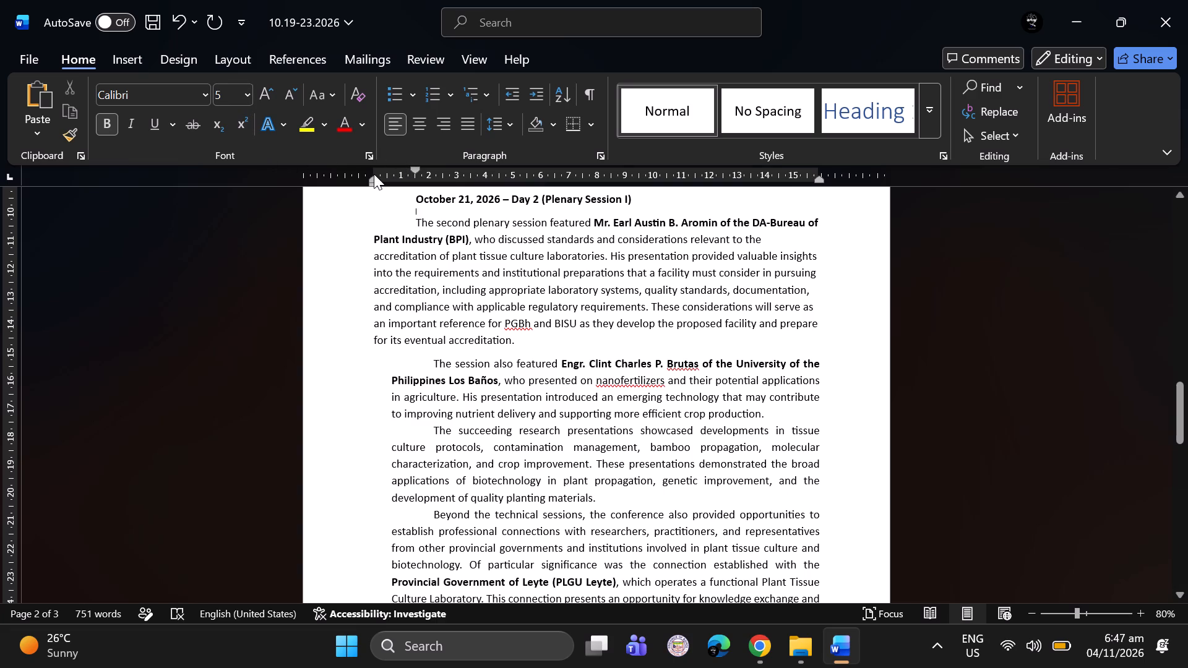
# Align all Day 2 paragraphs with the October 21 heading at about 1.5 cm, with first lines starting at about 2 cm.
pyautogui.moveTo(371, 177); pyautogui.dragTo(397, 175)
pyautogui.moveTo(397, 175); pyautogui.dragTo(421, 179)
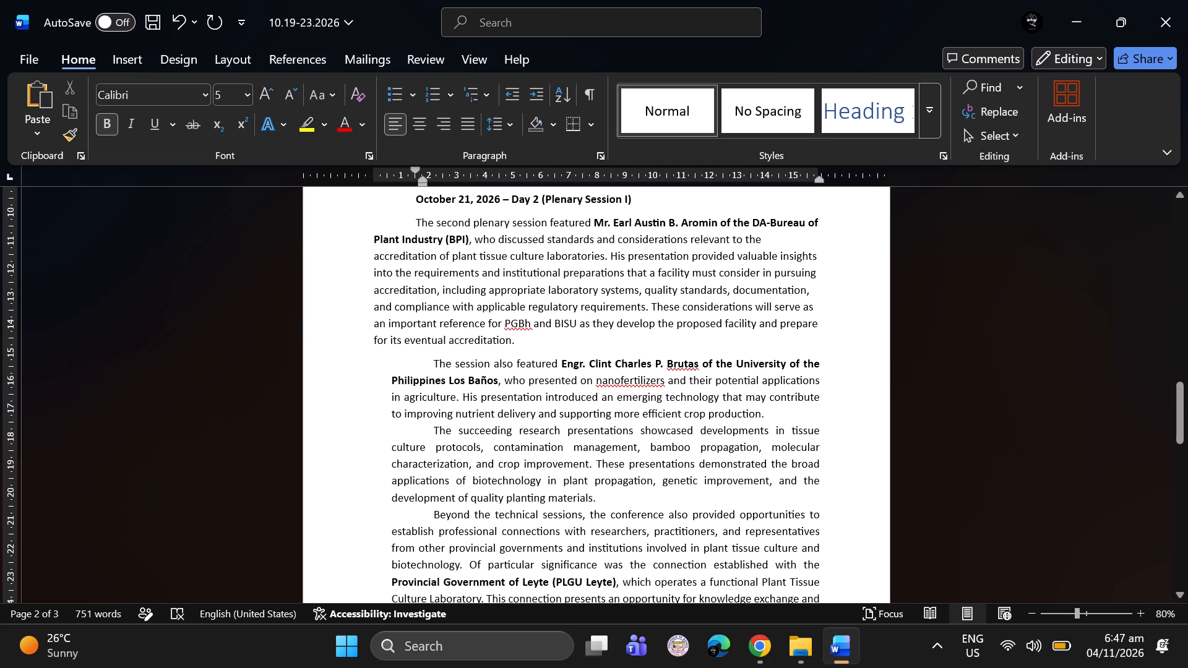
pyautogui.moveTo(418, 223); pyautogui.dragTo(570, 435)
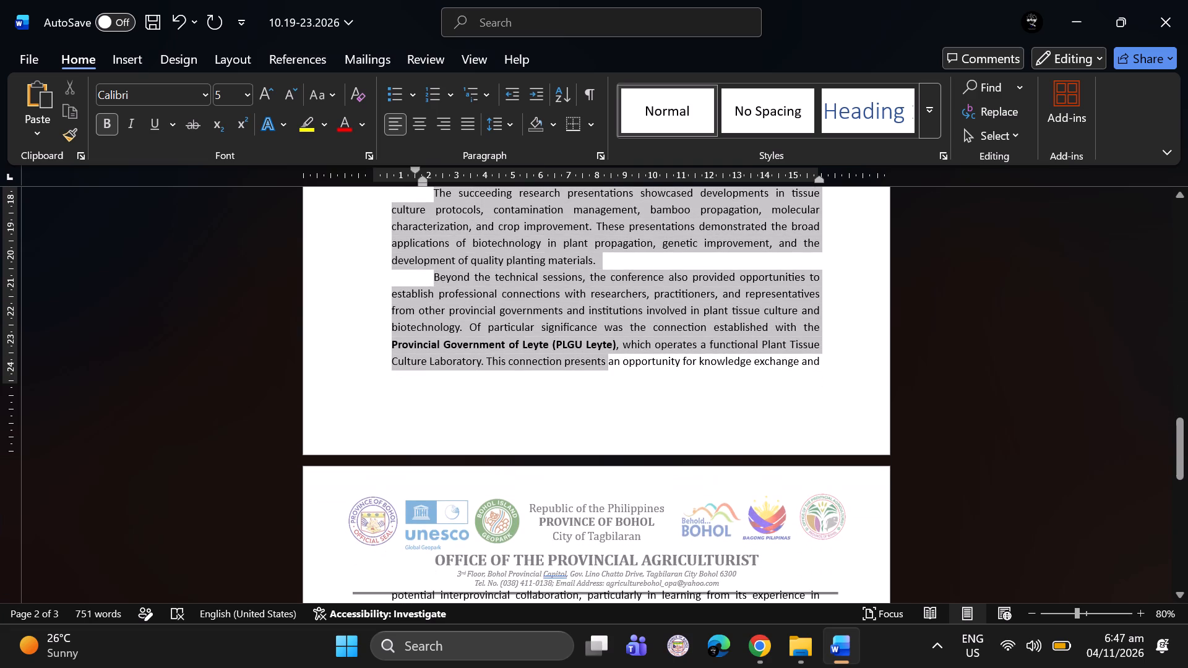
pyautogui.moveTo(570, 435); pyautogui.dragTo(639, 643)
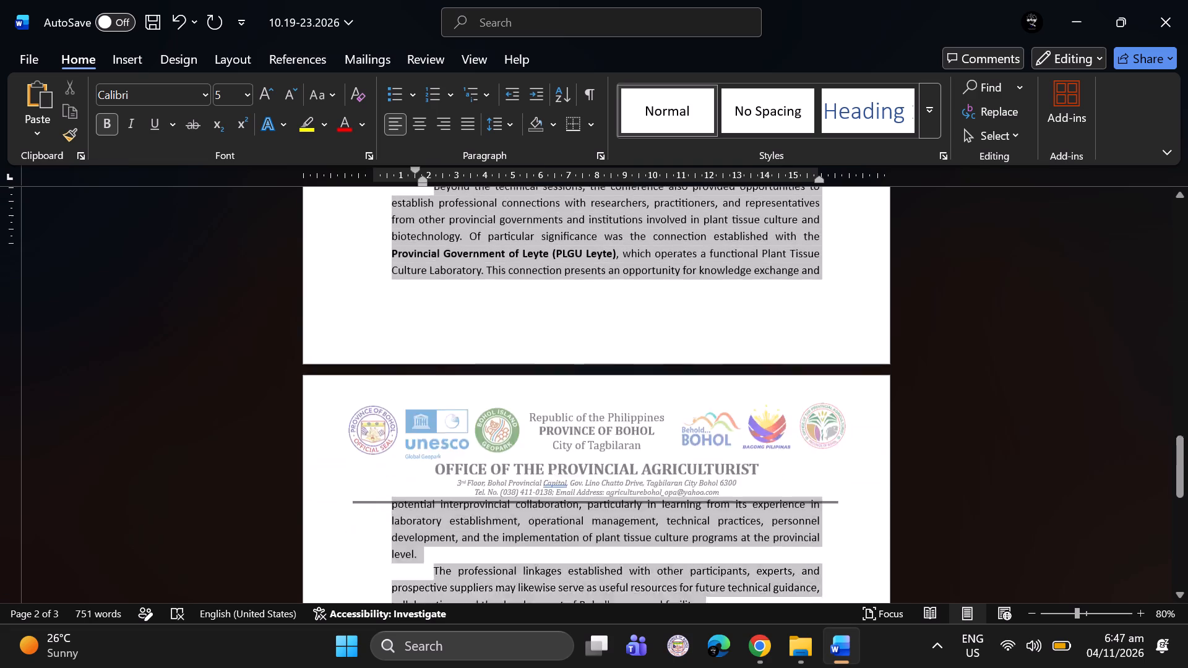
pyautogui.moveTo(639, 643); pyautogui.dragTo(771, 414)
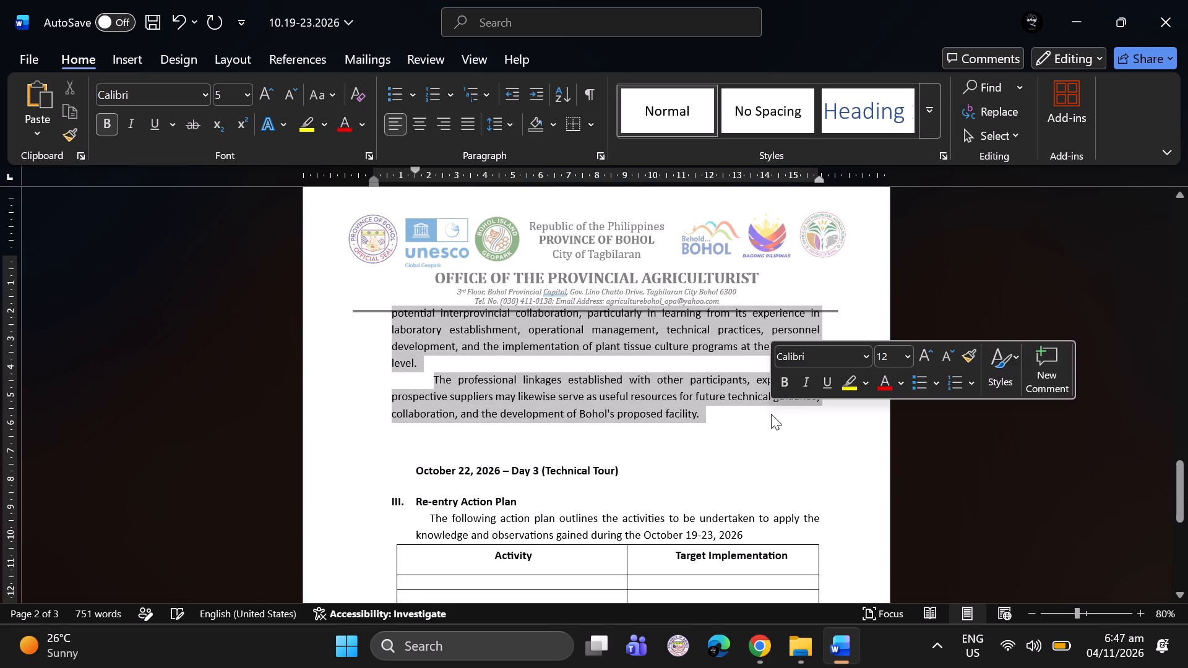
pyautogui.scroll(4, 592, 345)
pyautogui.scroll(-4, 592, 345)
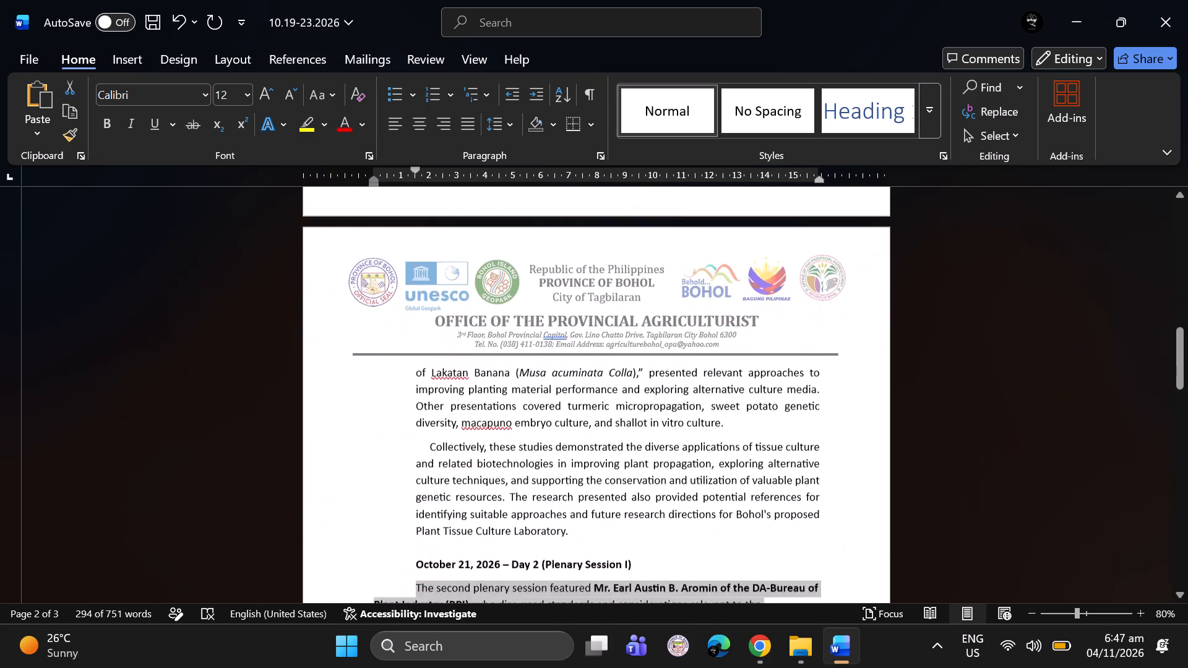
pyautogui.scroll(-1, 592, 345)
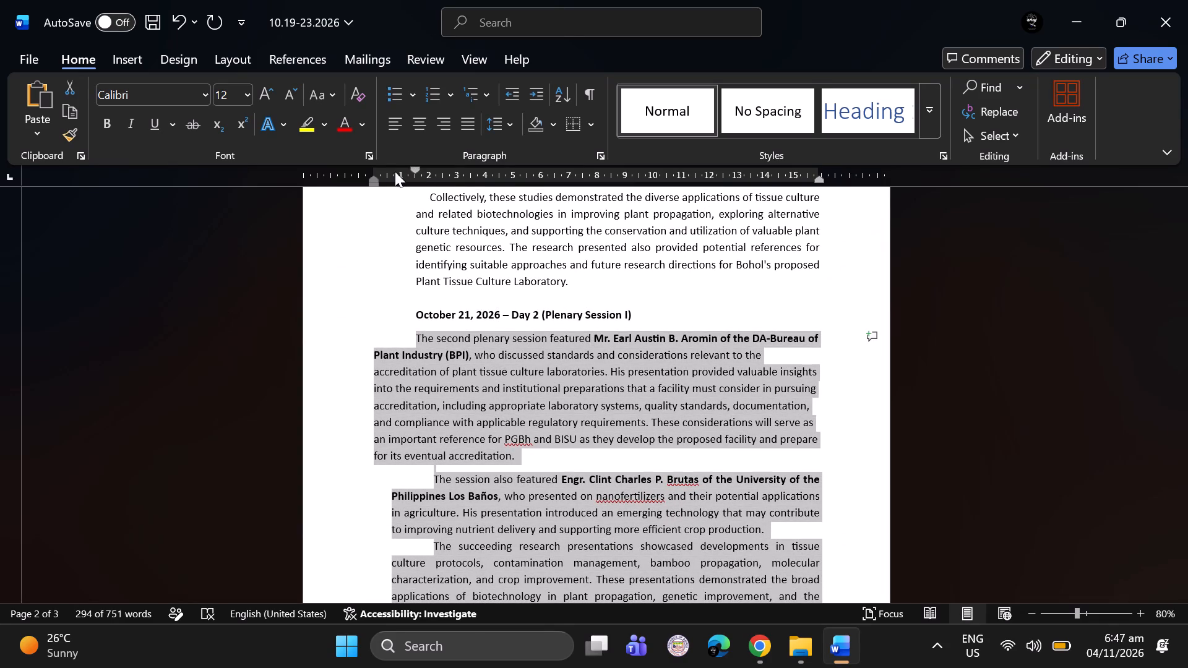
pyautogui.moveTo(374, 178); pyautogui.dragTo(432, 181)
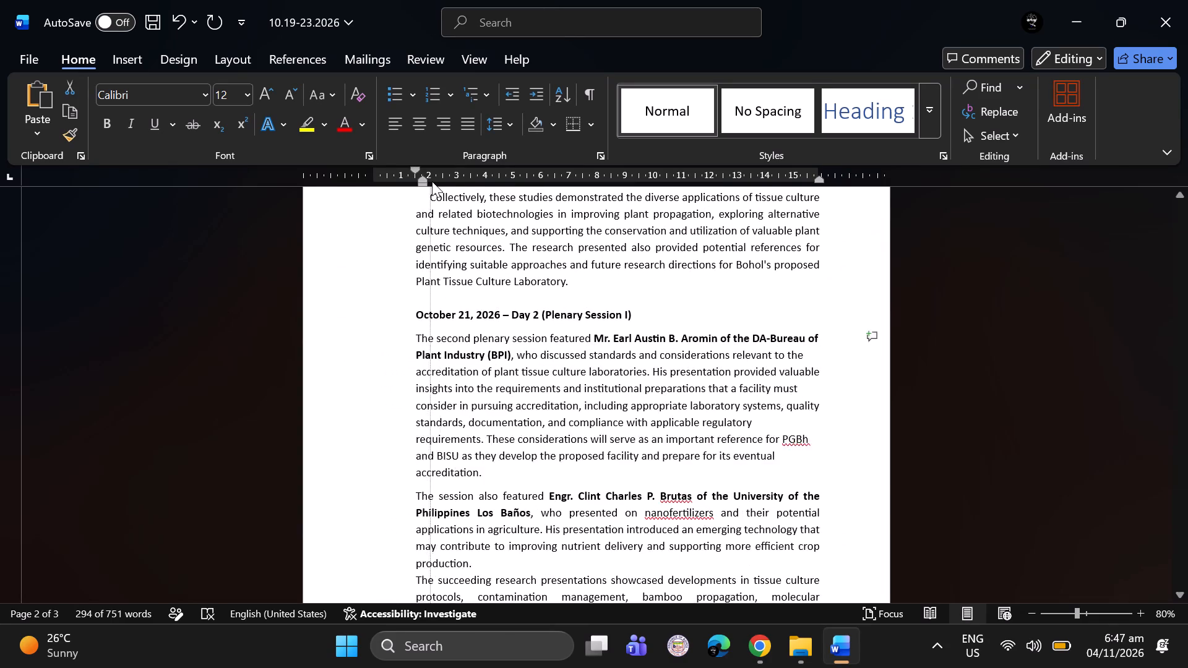
pyautogui.moveTo(432, 181); pyautogui.dragTo(415, 182)
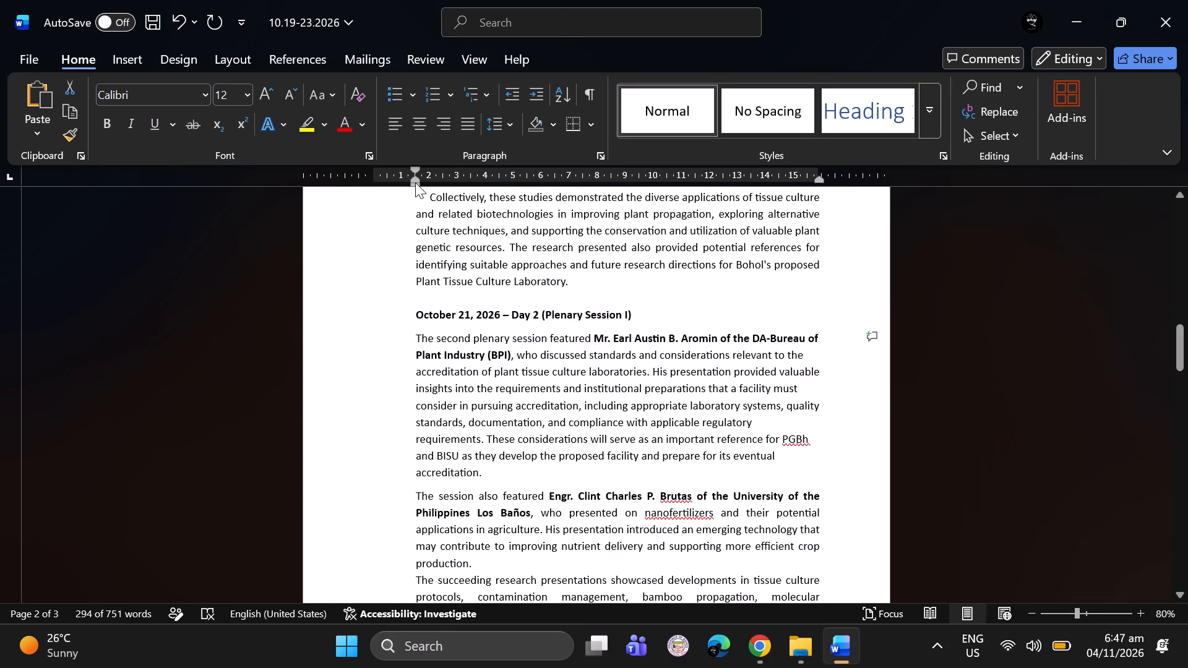
pyautogui.moveTo(415, 168); pyautogui.dragTo(432, 168)
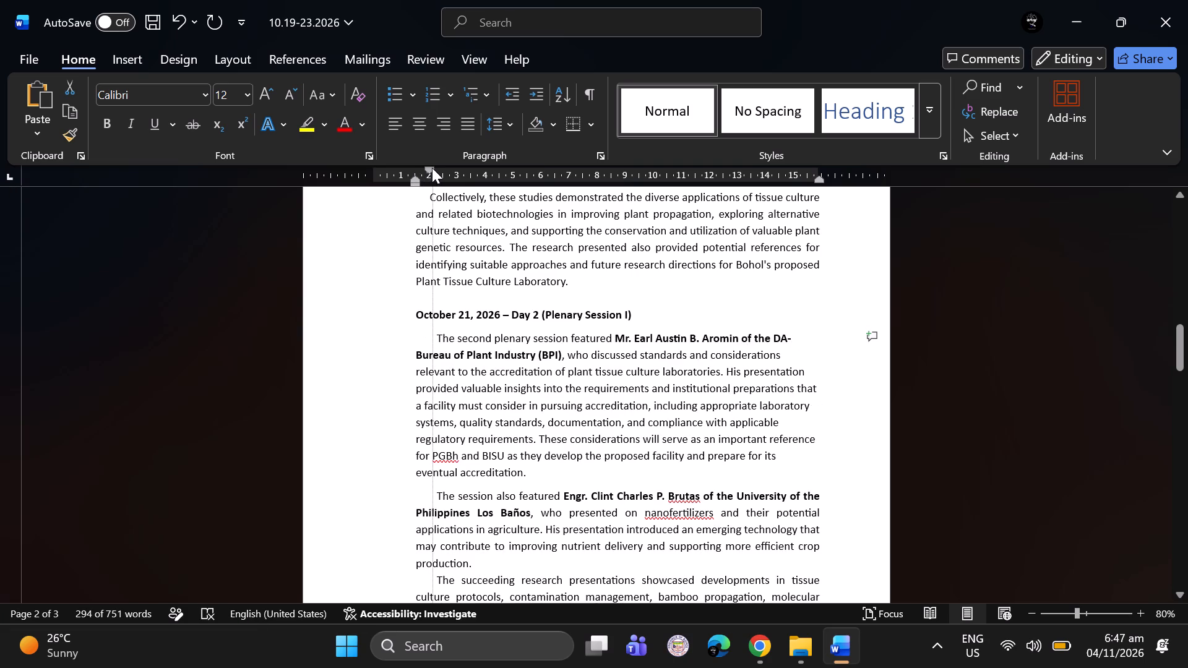
pyautogui.moveTo(432, 168); pyautogui.dragTo(429, 168)
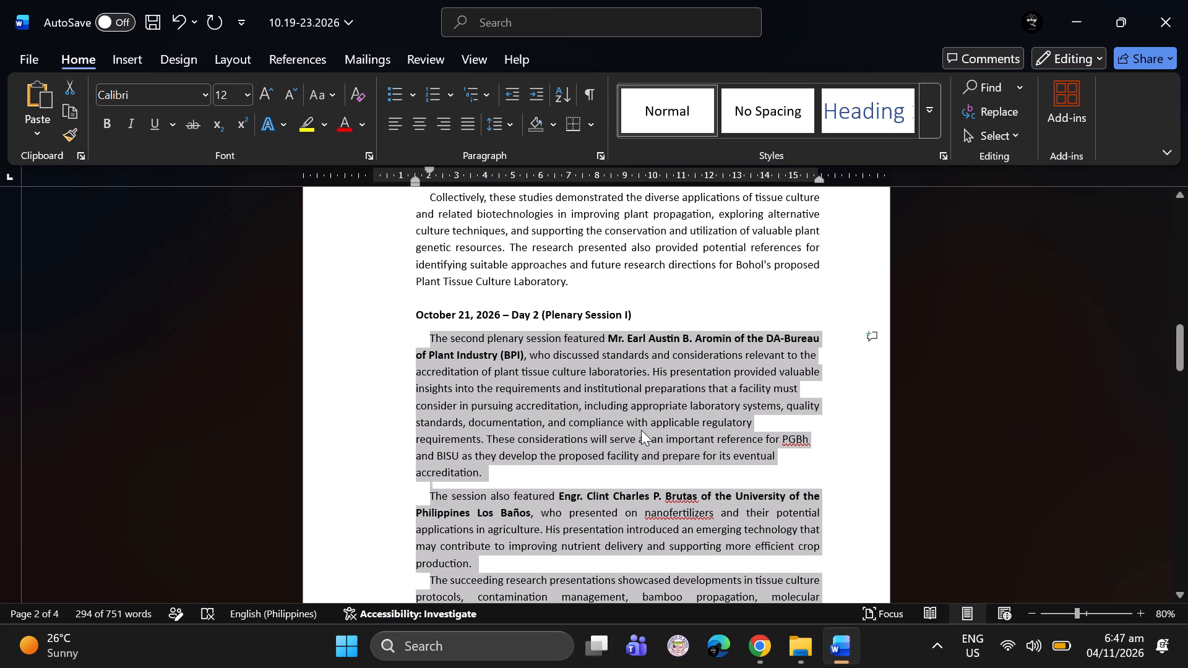
# Remove the bold formatting from the selected Day 2 text and justify its paragraphs.
pyautogui.hotkey('ctrl', 'b')
pyautogui.hotkey('ctrl', 'b')
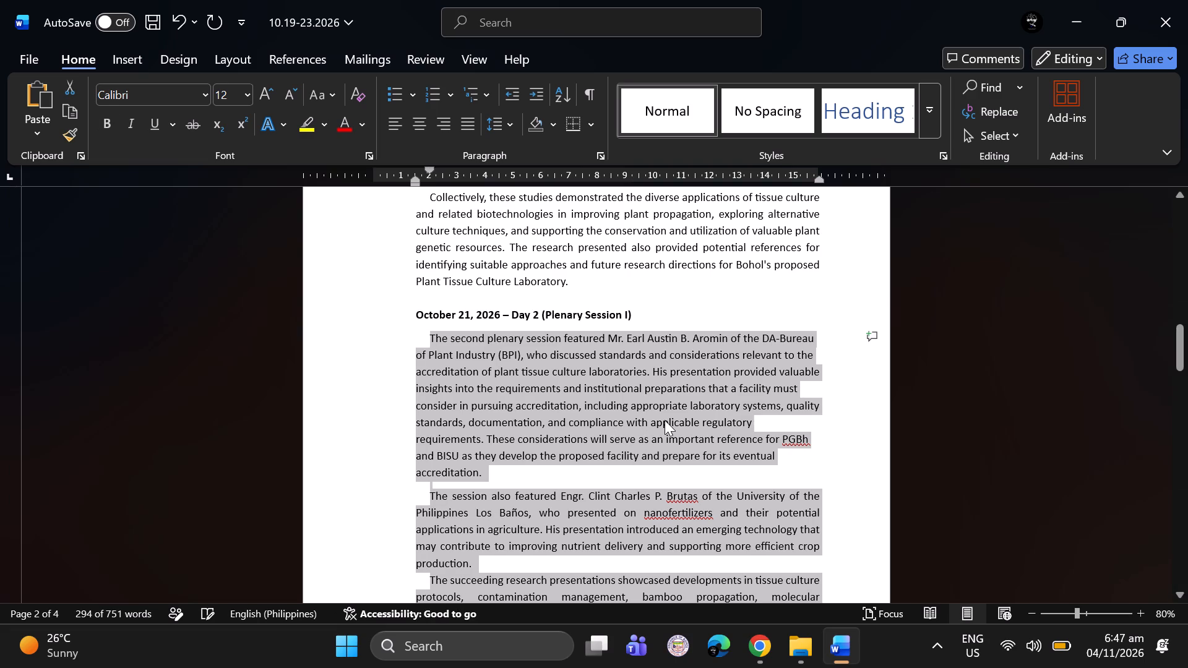
pyautogui.hotkey('ctrl', 'j')
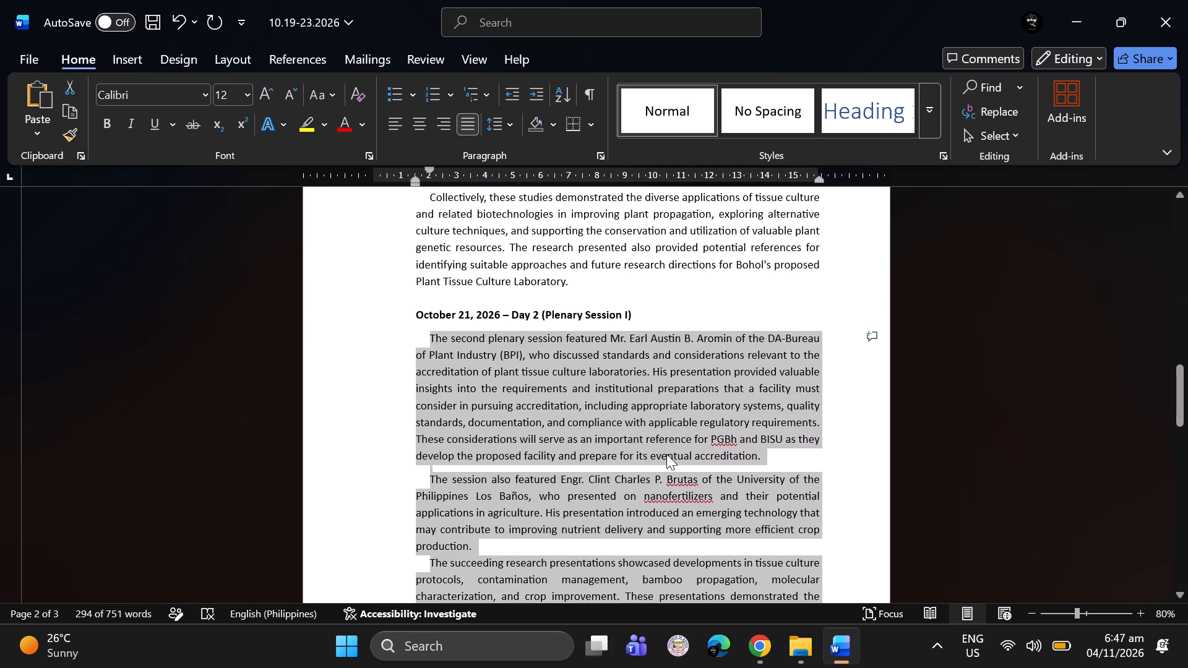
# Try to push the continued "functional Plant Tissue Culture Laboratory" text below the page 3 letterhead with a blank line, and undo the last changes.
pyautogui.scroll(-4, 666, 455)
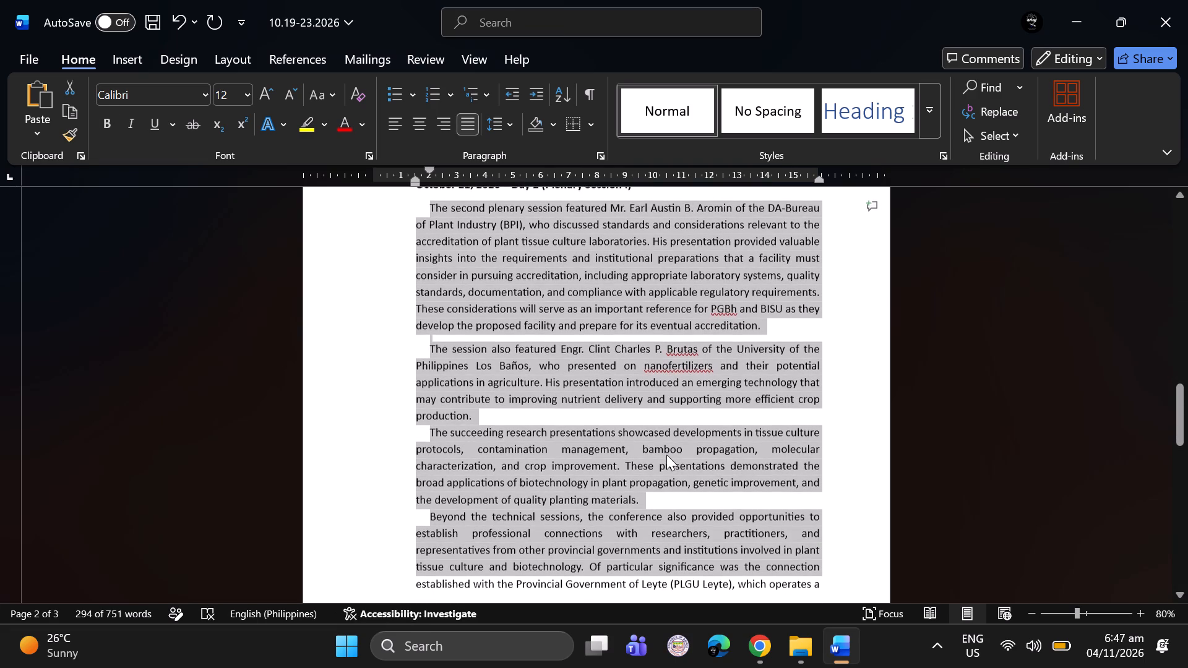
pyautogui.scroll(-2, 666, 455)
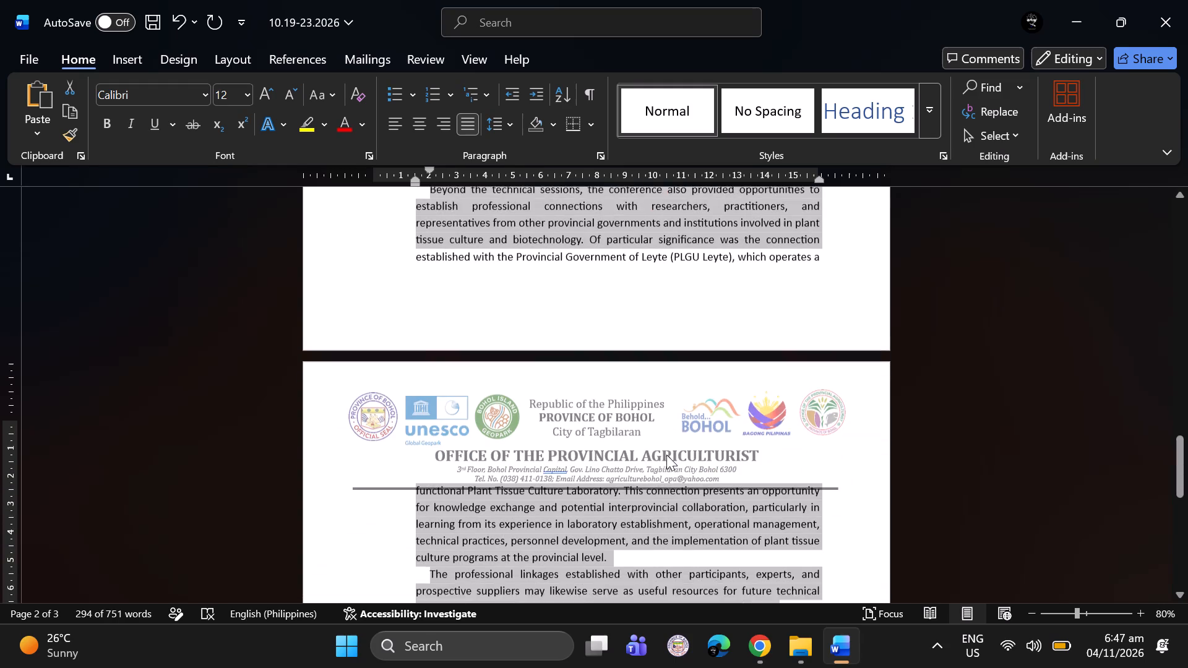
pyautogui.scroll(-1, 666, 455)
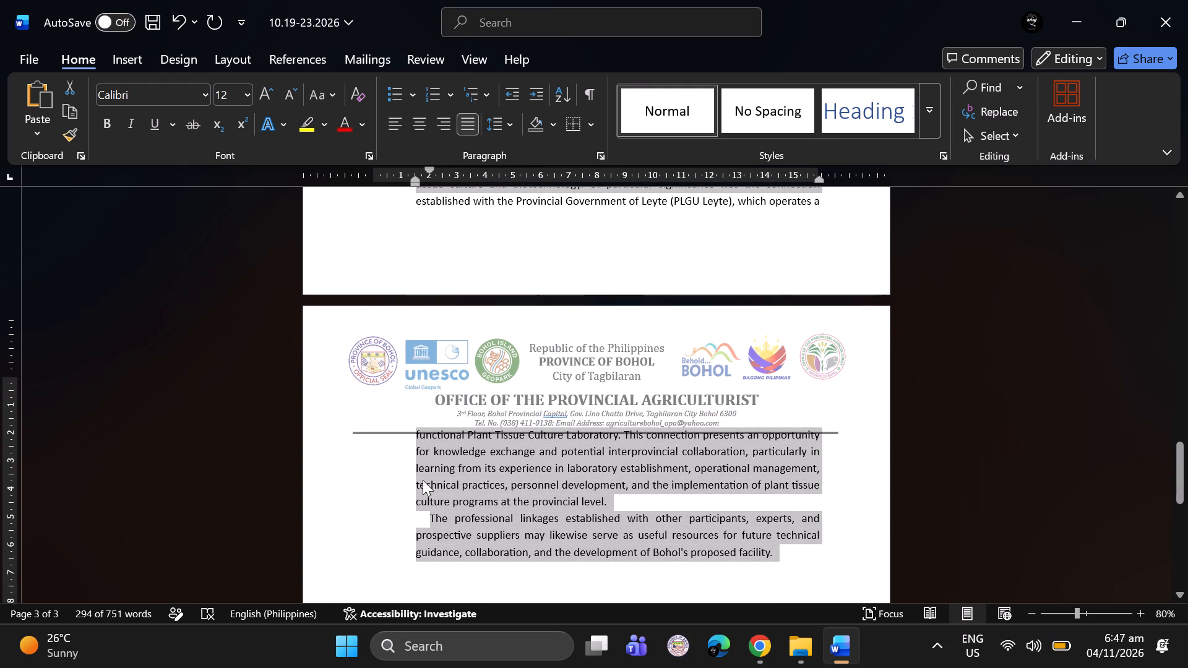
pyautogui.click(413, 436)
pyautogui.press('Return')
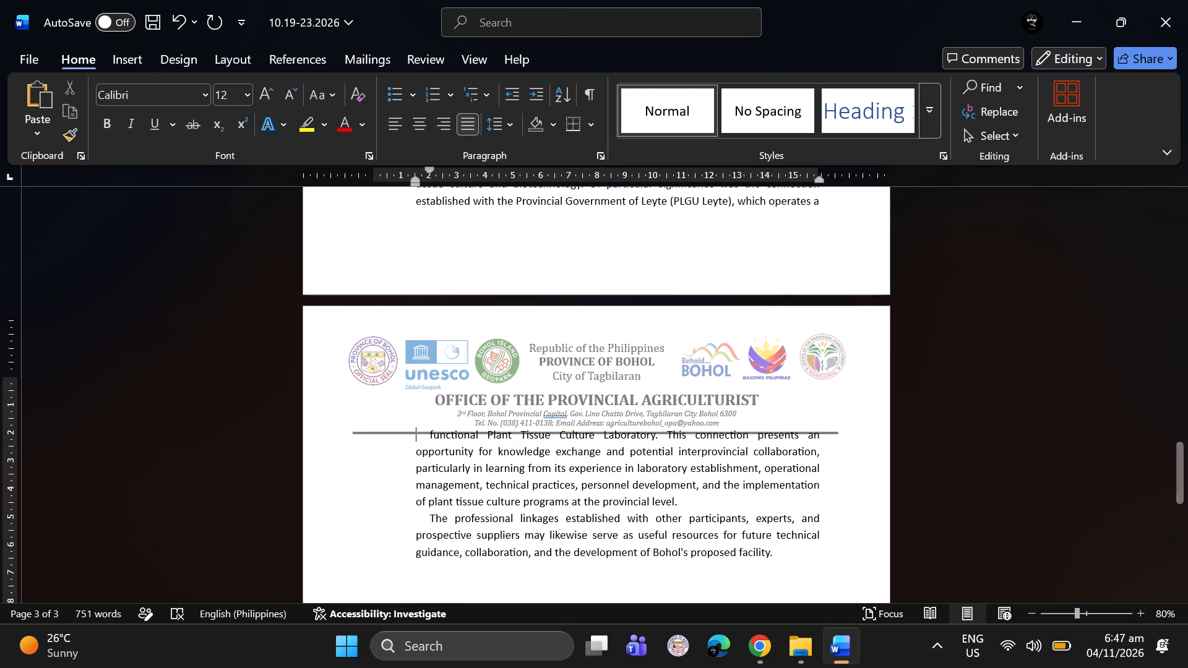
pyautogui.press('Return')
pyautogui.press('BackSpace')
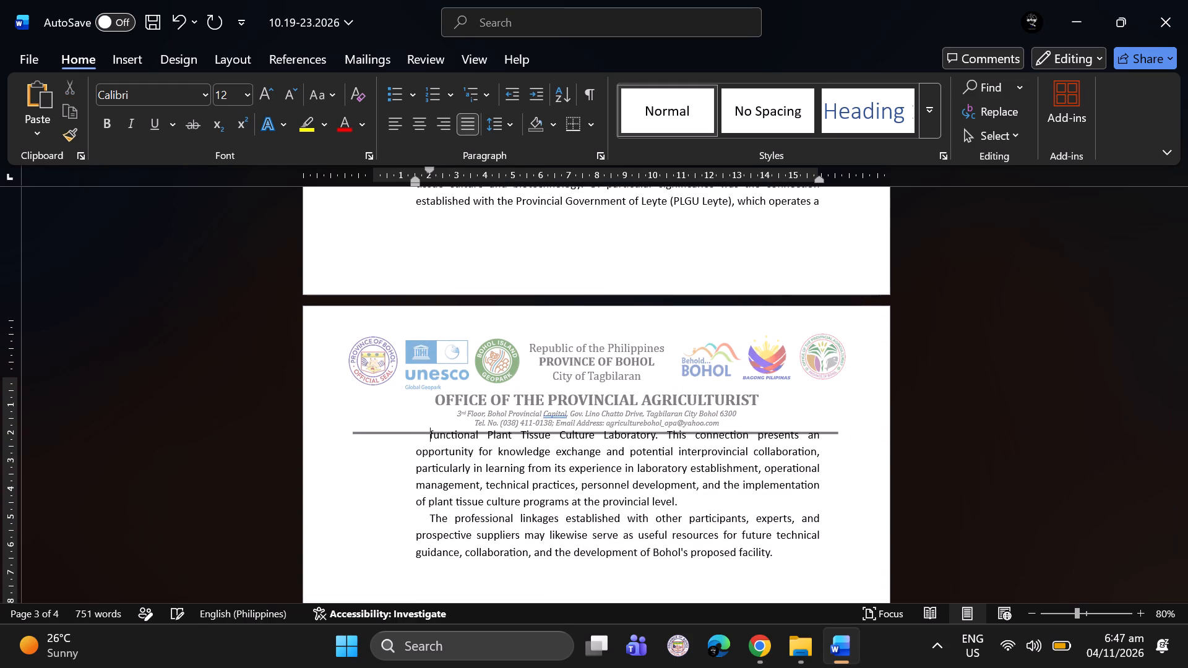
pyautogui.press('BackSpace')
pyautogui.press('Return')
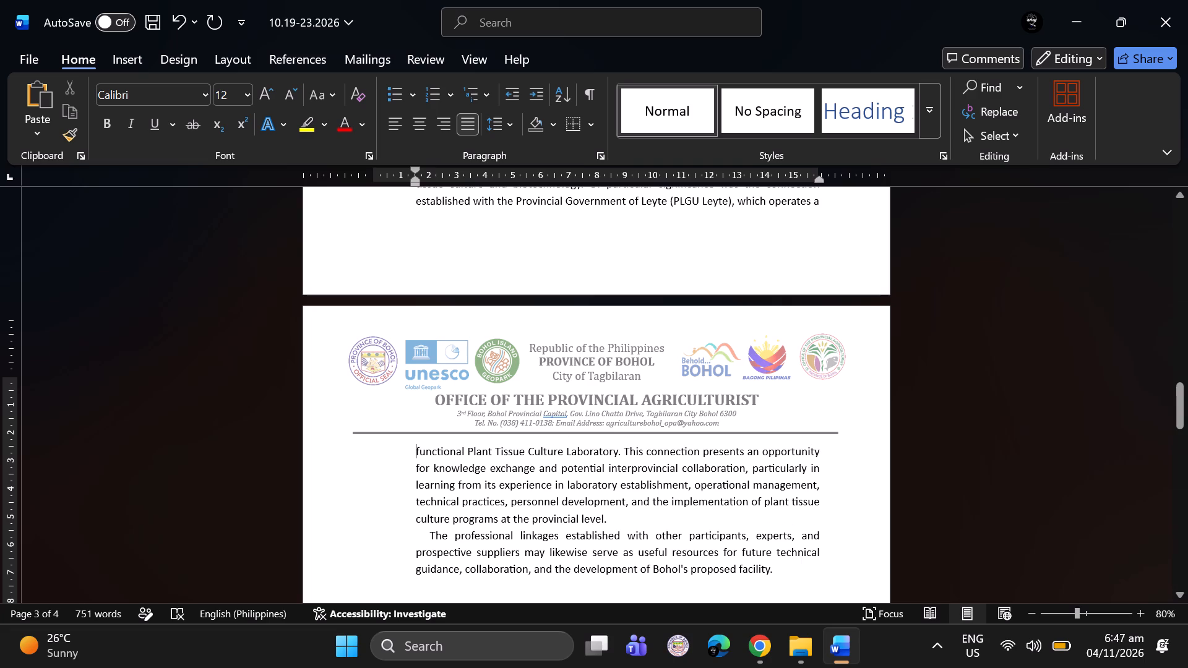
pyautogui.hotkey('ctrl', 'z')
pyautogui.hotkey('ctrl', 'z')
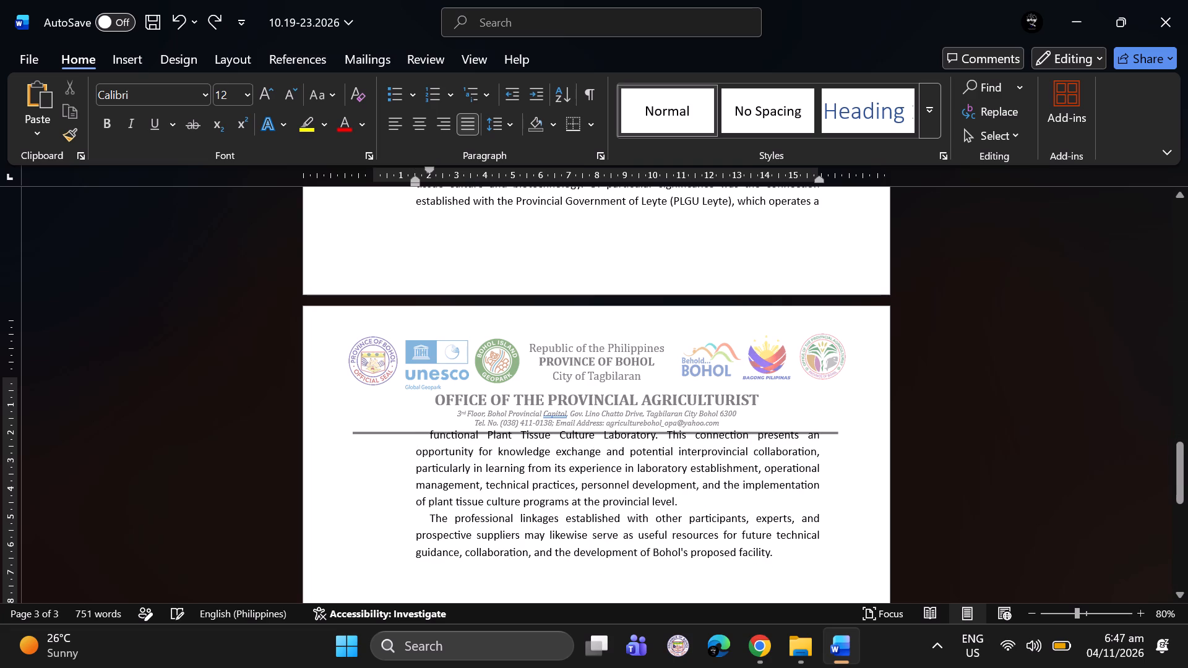
# Add a blank spacer line at font size 5 above the "The professional linkages" paragraph.
pyautogui.click(429, 518)
pyautogui.press('BackSpace')
pyautogui.press('BackSpace')
pyautogui.press('BackSpace')
pyautogui.press('Return')
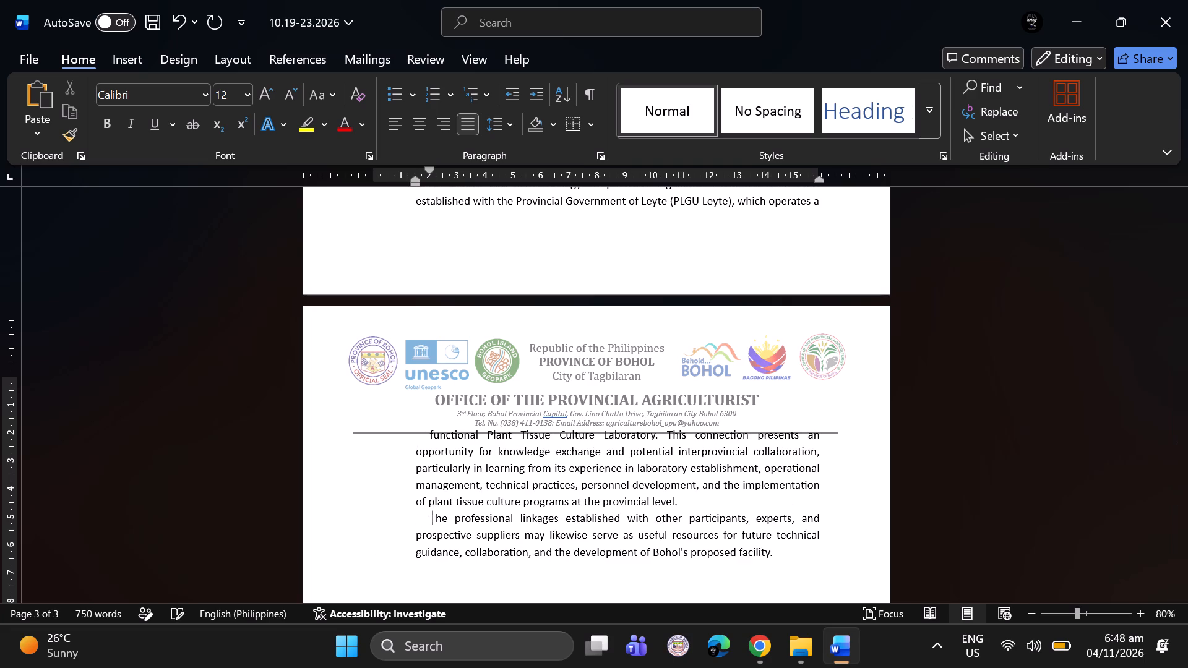
pyautogui.press('Return')
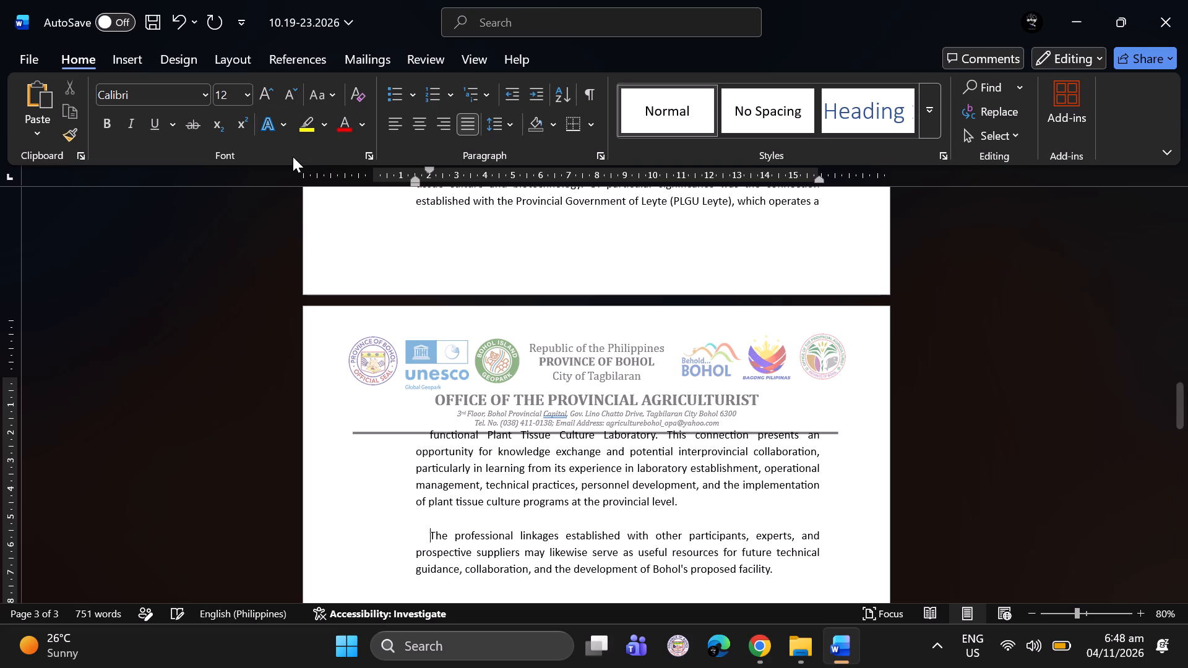
pyautogui.press('Up')
pyautogui.click(226, 95)
pyautogui.press('5')
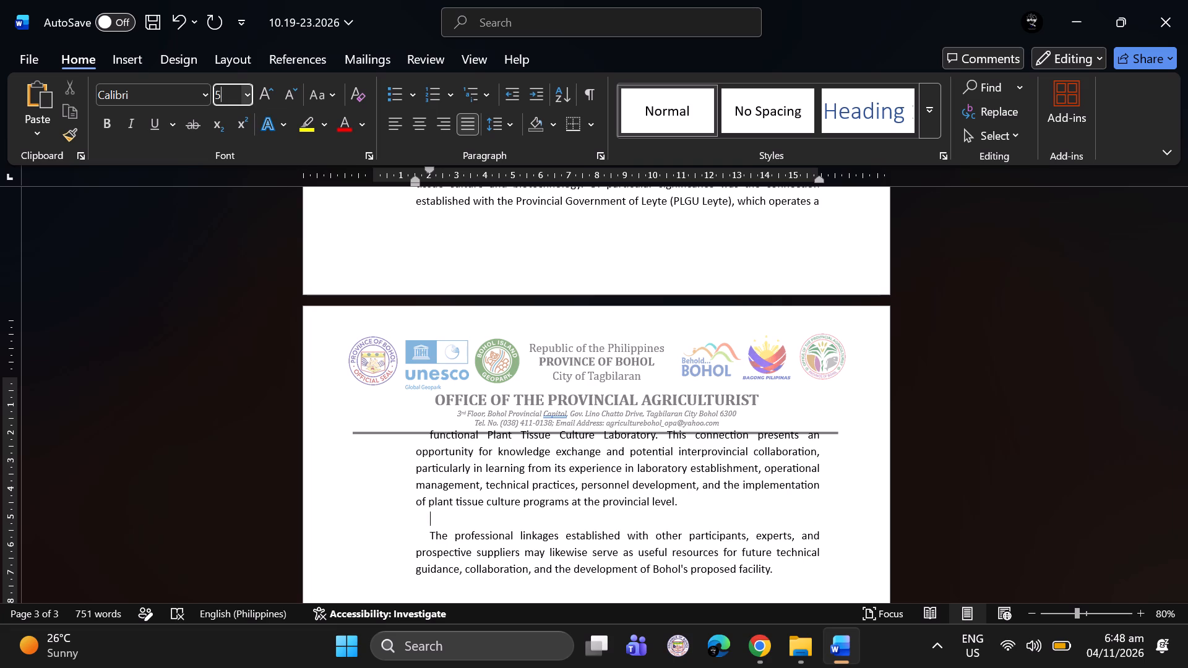
pyautogui.press('Return')
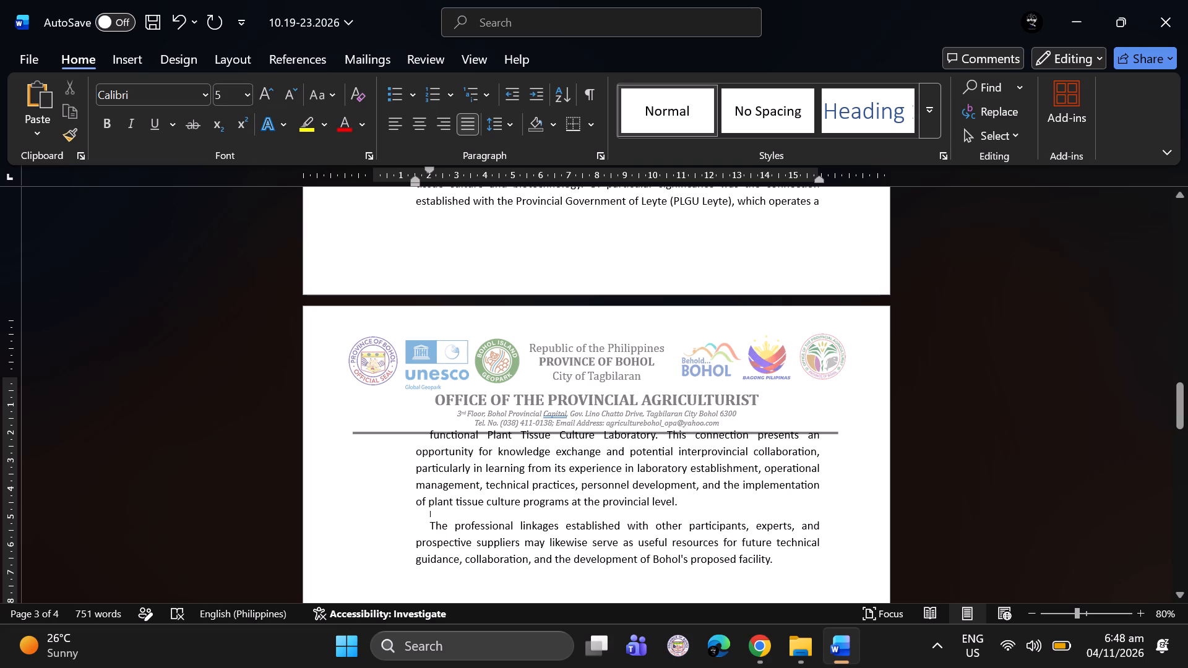
# Move the "functional Plant Tissue Culture Laboratory" text below the page 3 letterhead line with a blank line and no first-line indent.
pyautogui.click(428, 439)
pyautogui.press('Return')
pyautogui.press('BackSpace')
pyautogui.press('BackSpace')
pyautogui.press('Return')
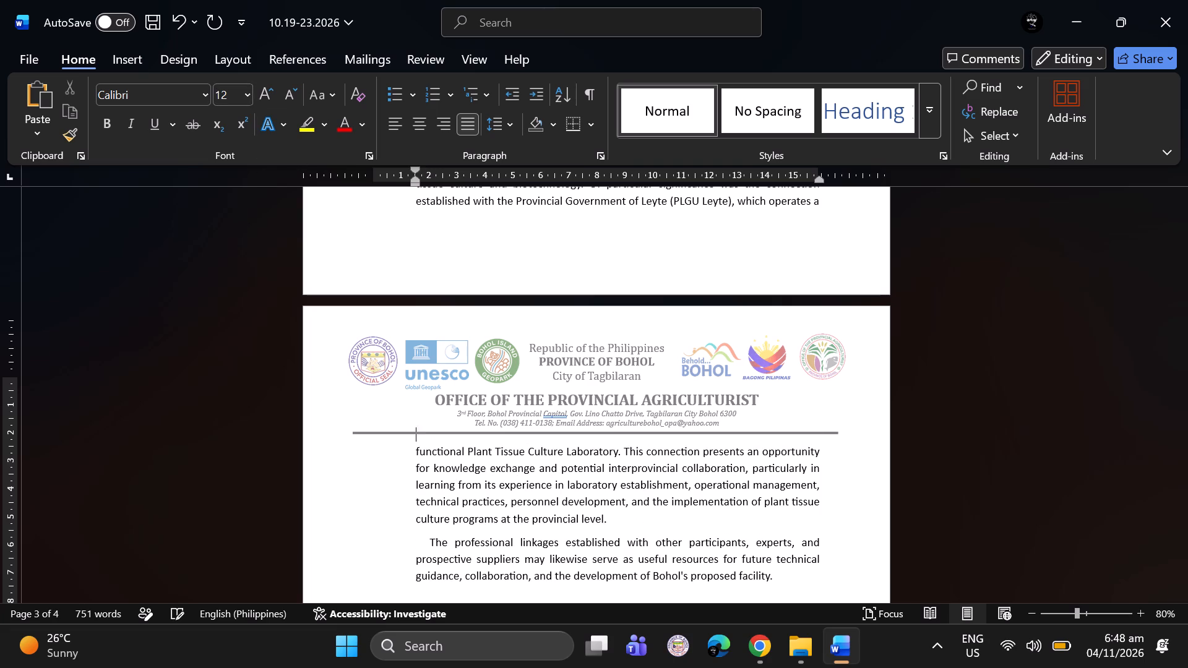
# Add a blank spacer line at font size 5 above the "Beyond the technical sessions" paragraph.
pyautogui.scroll(2, 502, 493)
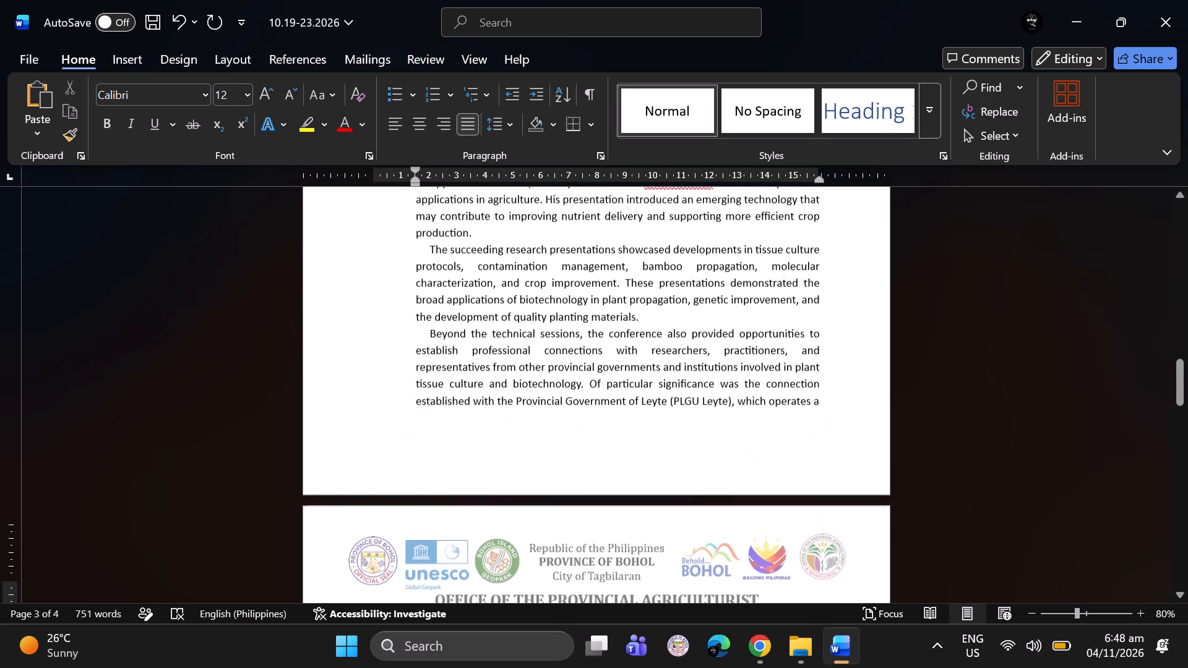
pyautogui.click(653, 322)
pyautogui.press('Return')
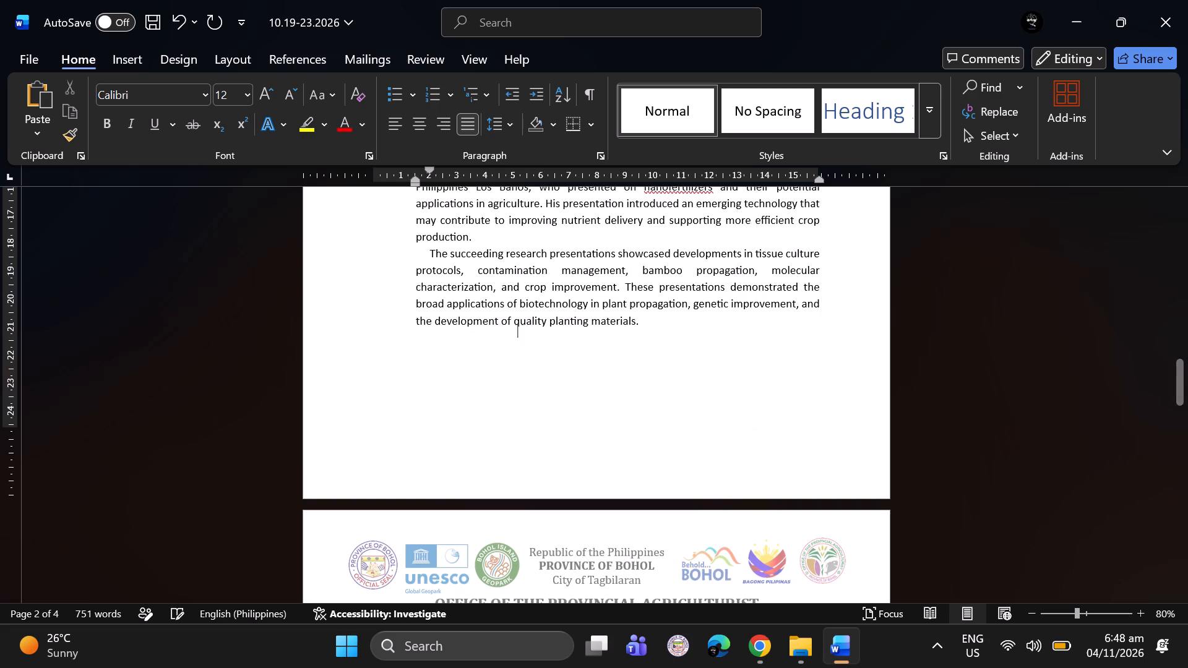
pyautogui.click(227, 96)
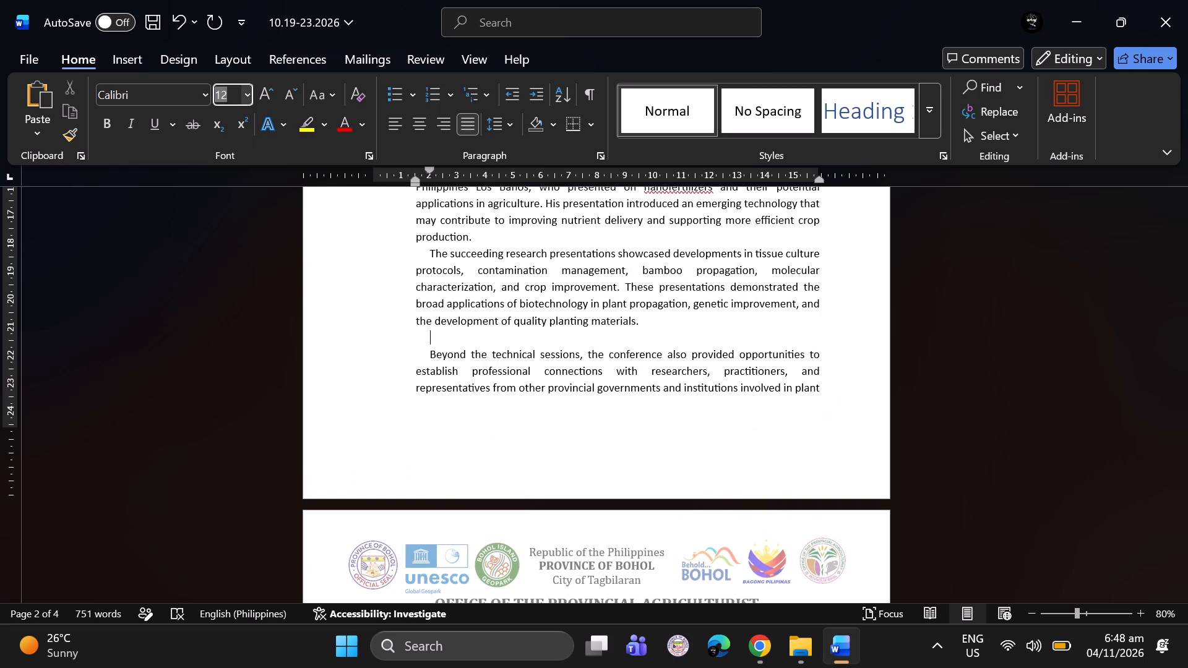
pyautogui.press('5')
pyautogui.press('Return')
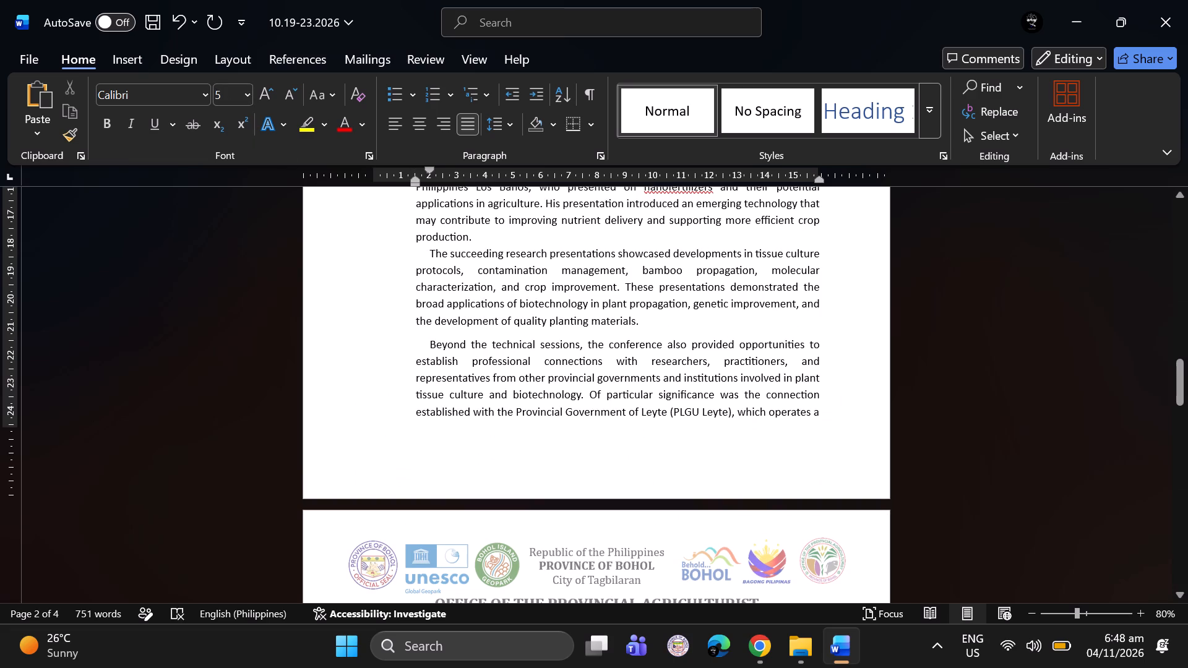
# Add a blank spacer line at font size 5 above the "The succeeding research presentations" paragraph.
pyautogui.click(488, 239)
pyautogui.press('Return')
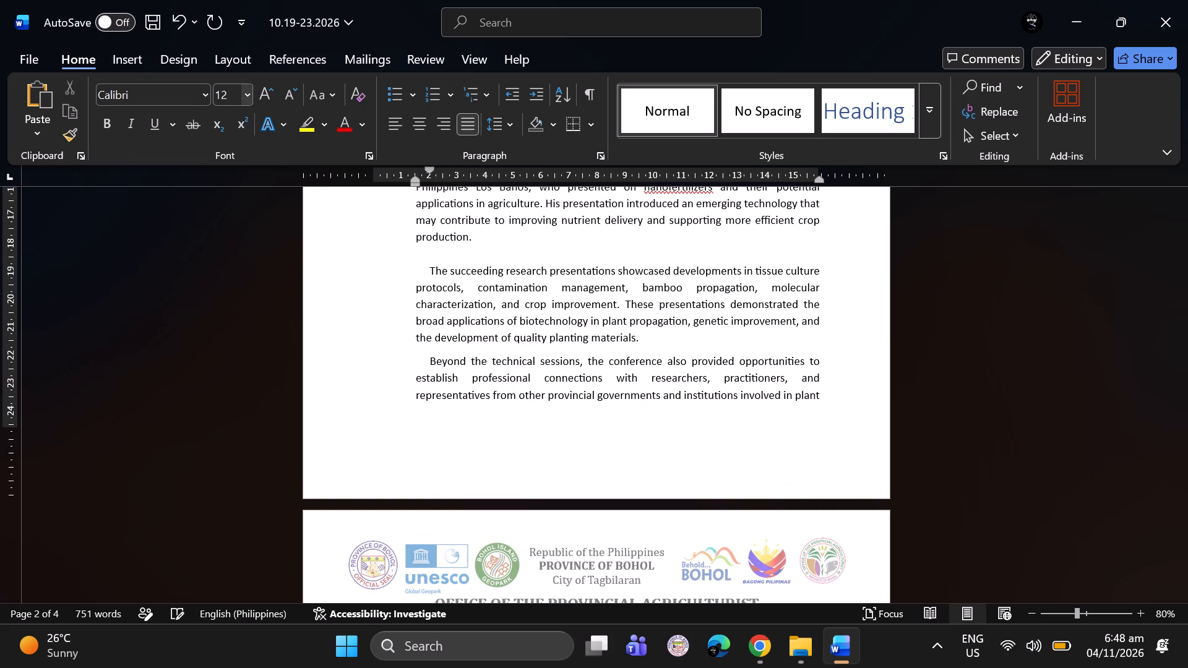
pyautogui.click(230, 94)
pyautogui.press('5')
pyautogui.press('Return')
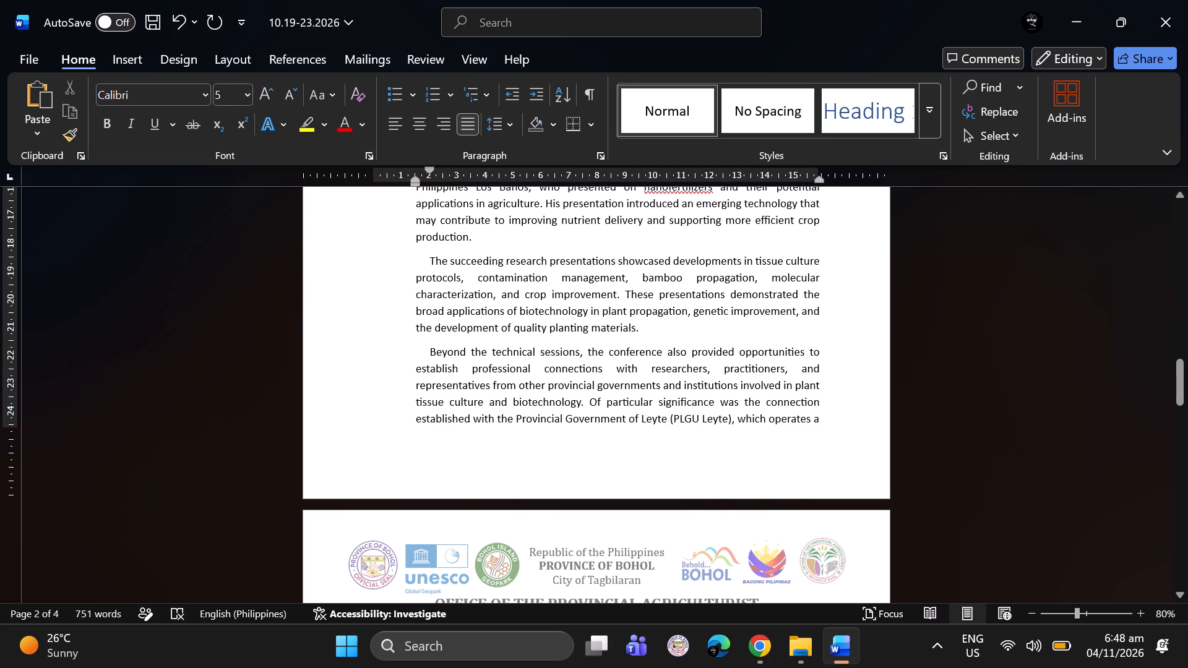
# Remove the extra blank lines between the "The professional linkages" paragraph and the "October 22, 2026 – Day 3 (Technical Tour)" heading.
pyautogui.scroll(-8, 481, 315)
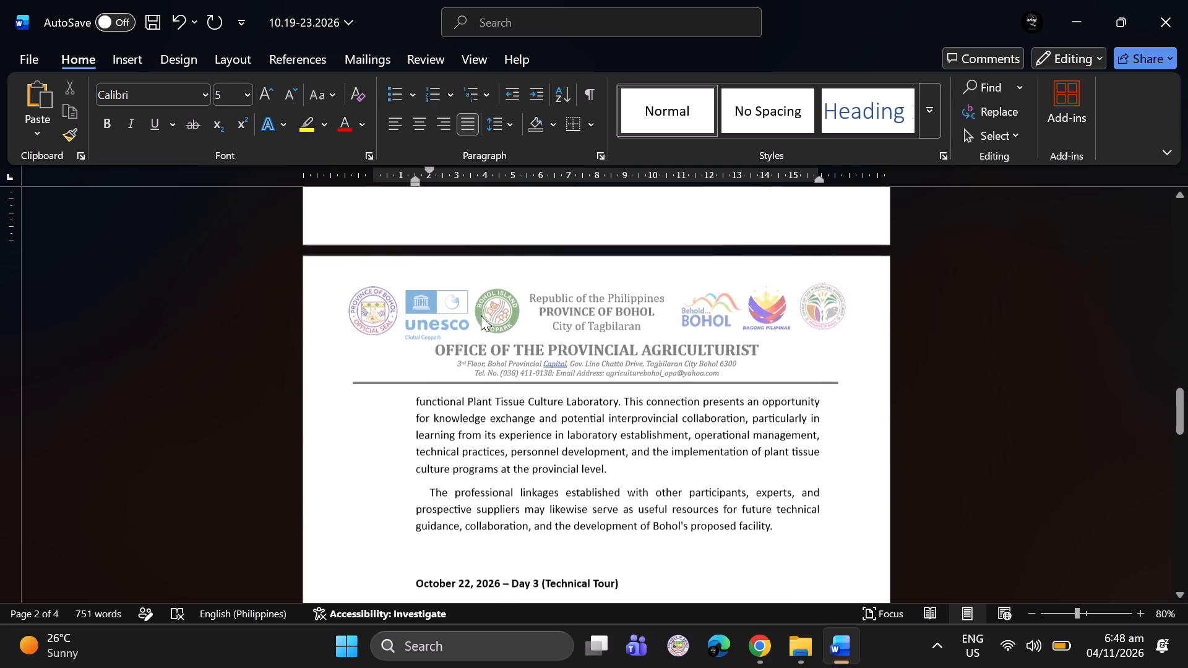
pyautogui.scroll(-2, 481, 315)
pyautogui.click(478, 489)
pyautogui.press('BackSpace')
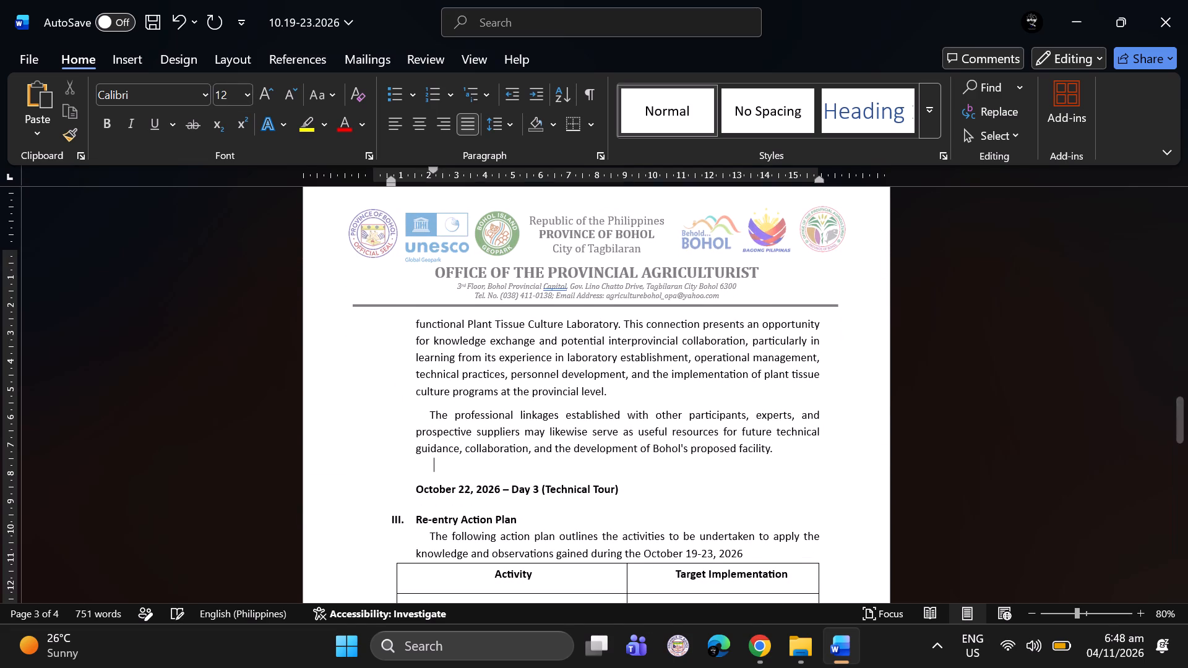
pyautogui.press('BackSpace')
pyautogui.press('BackSpace')
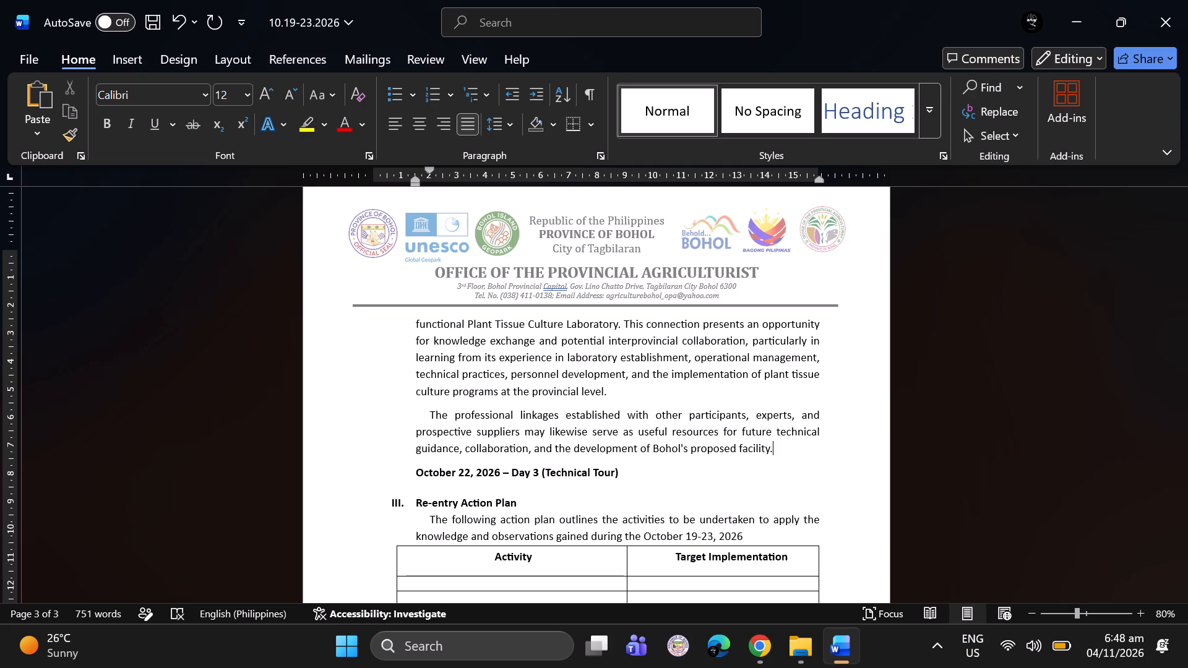
# Review the spacing and layout of the conference paragraphs from page 2 through the Re-entry Action Plan on page 3.
pyautogui.scroll(1, 610, 362)
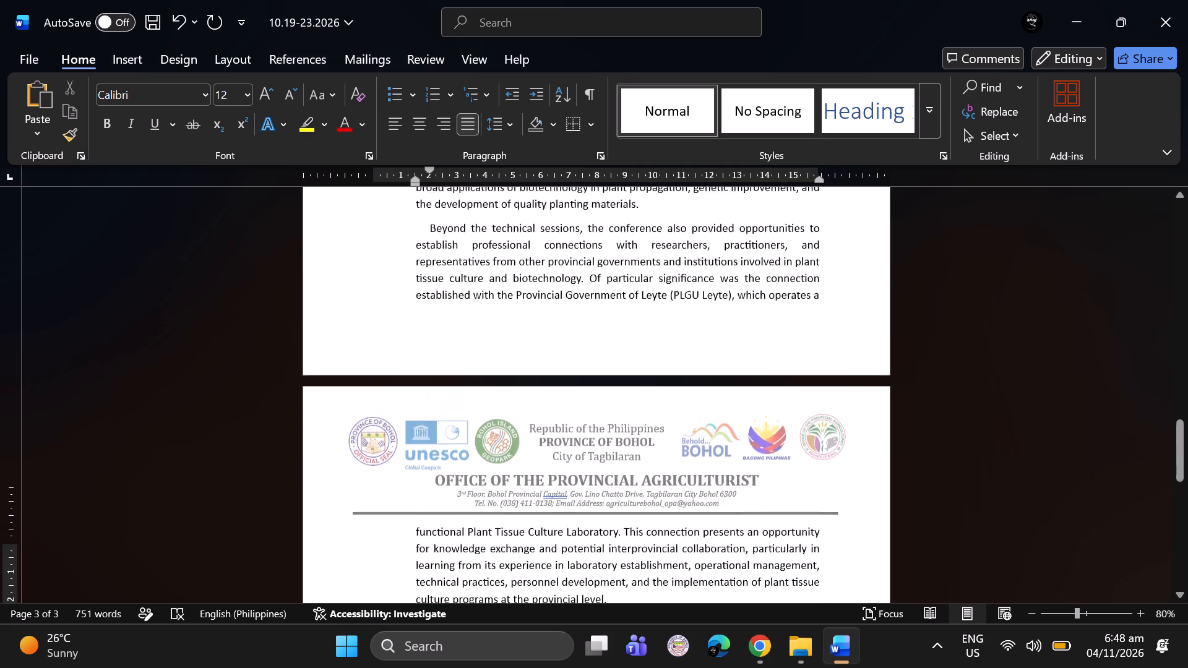
pyautogui.scroll(2, 610, 362)
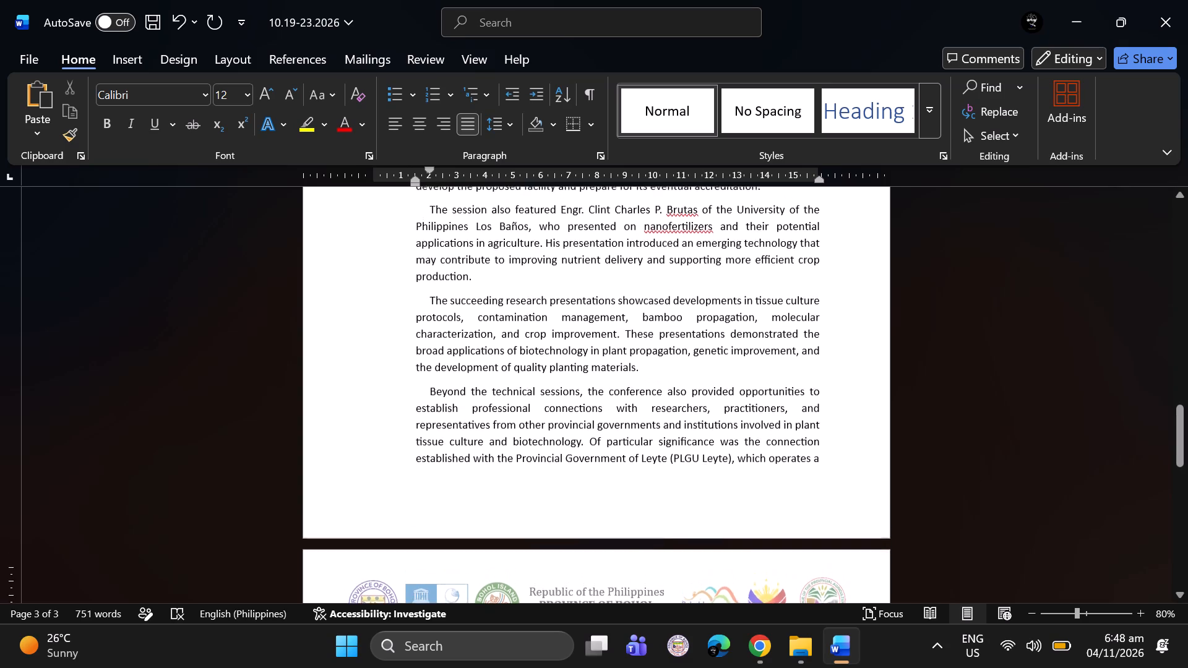
pyautogui.scroll(1, 610, 362)
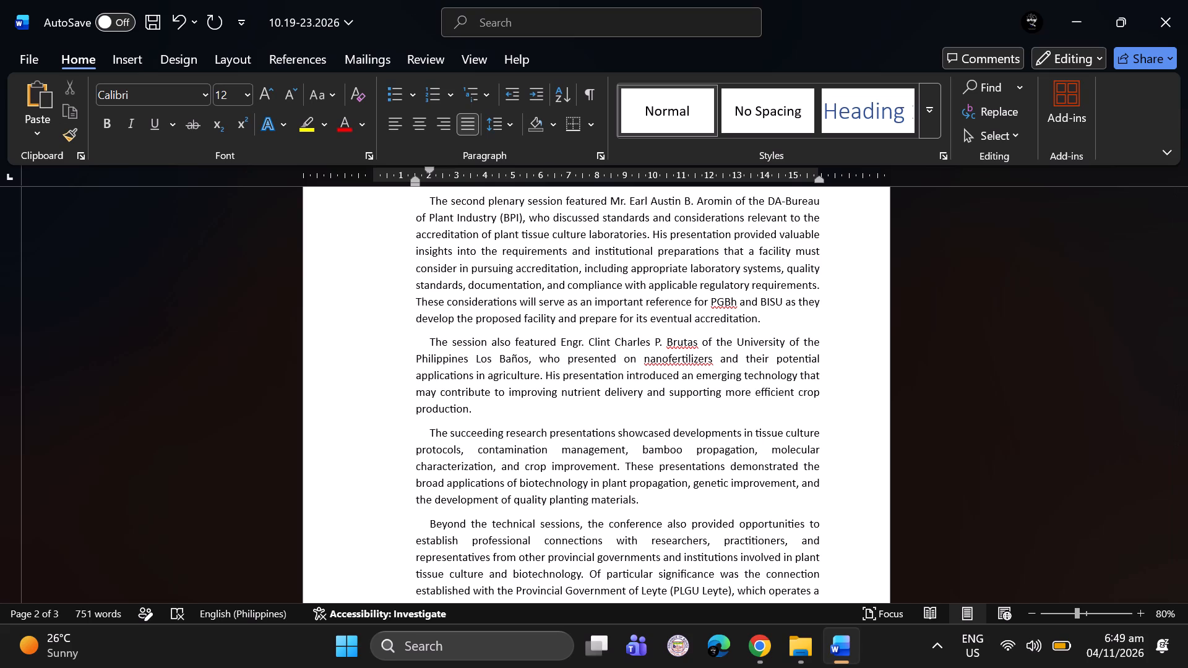
pyautogui.scroll(-1, 610, 362)
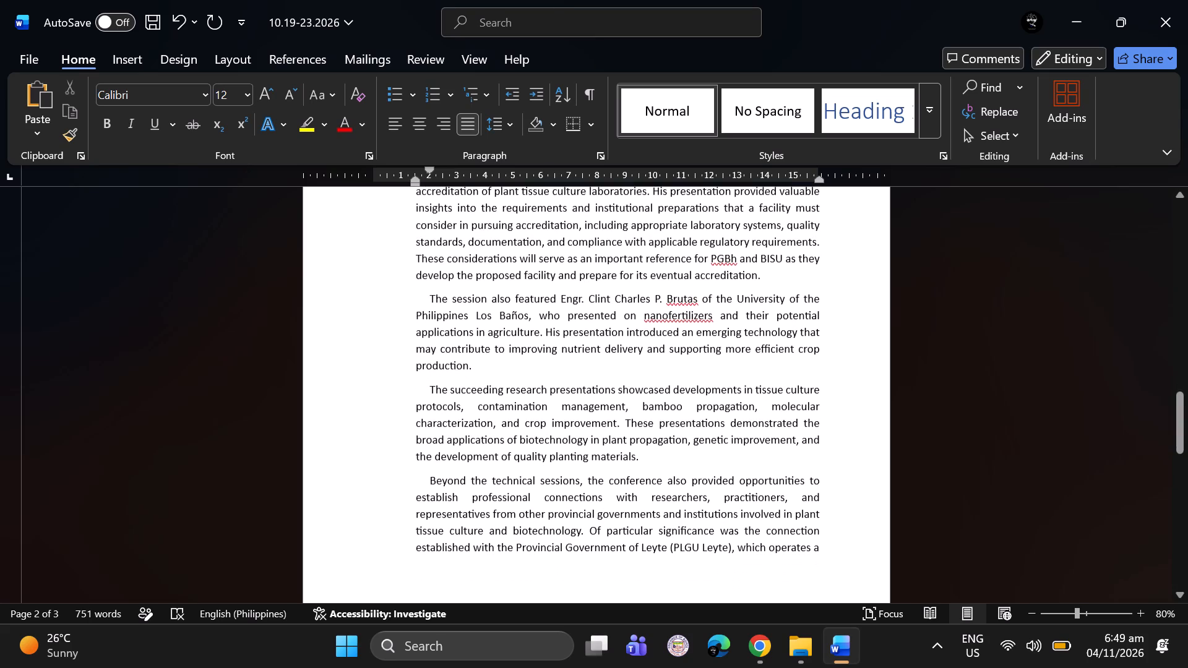
pyautogui.scroll(-2, 610, 362)
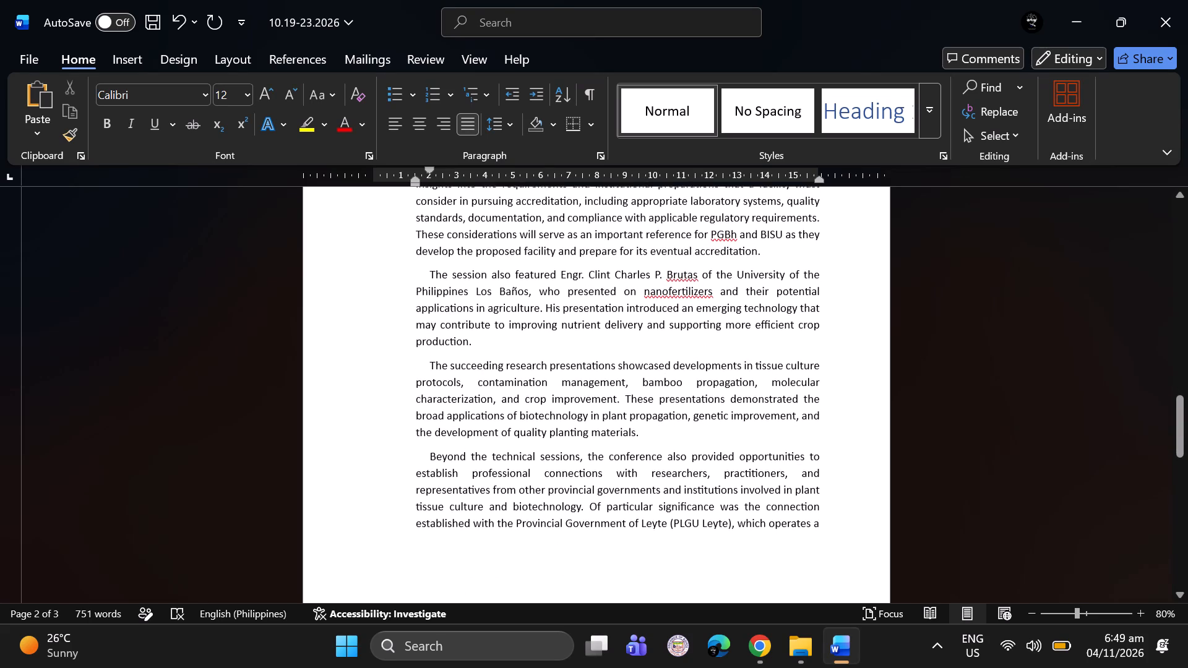
pyautogui.scroll(-2, 610, 362)
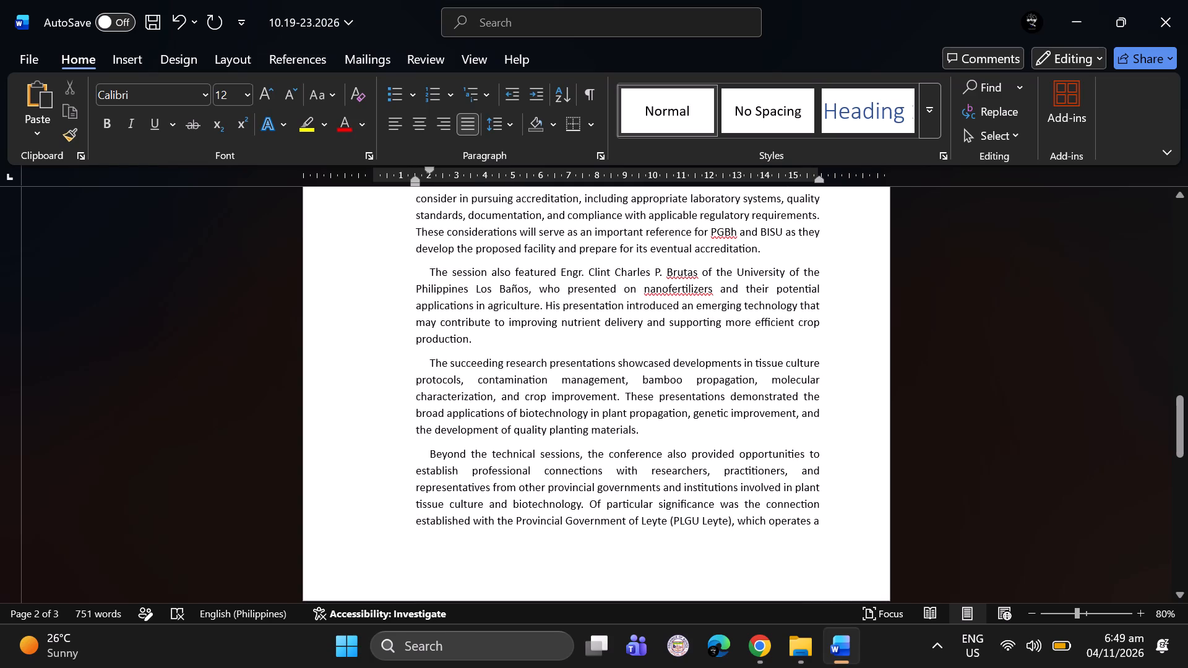
pyautogui.scroll(-2, 610, 362)
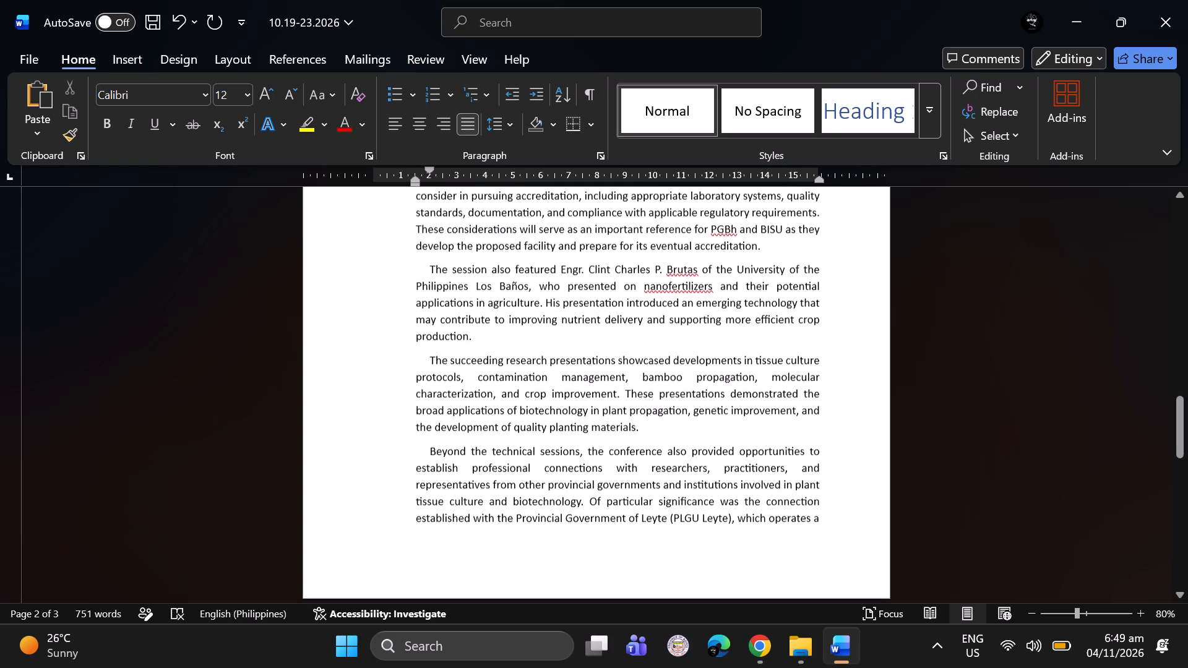
pyautogui.scroll(-1, 610, 362)
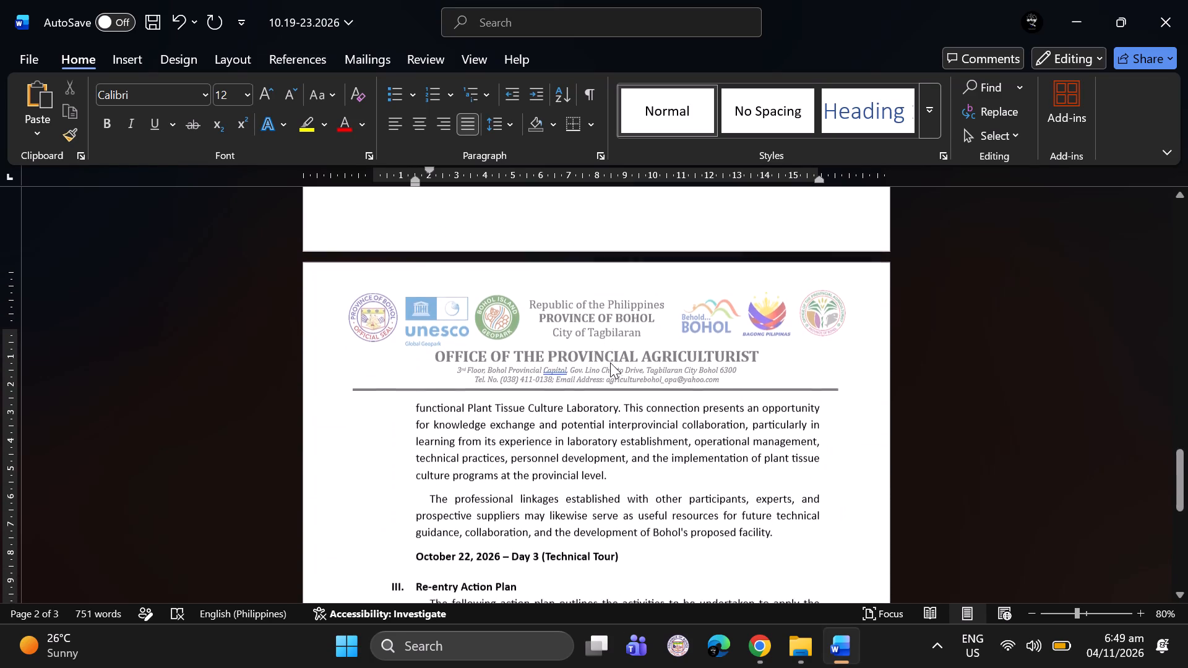
pyautogui.scroll(-3, 610, 362)
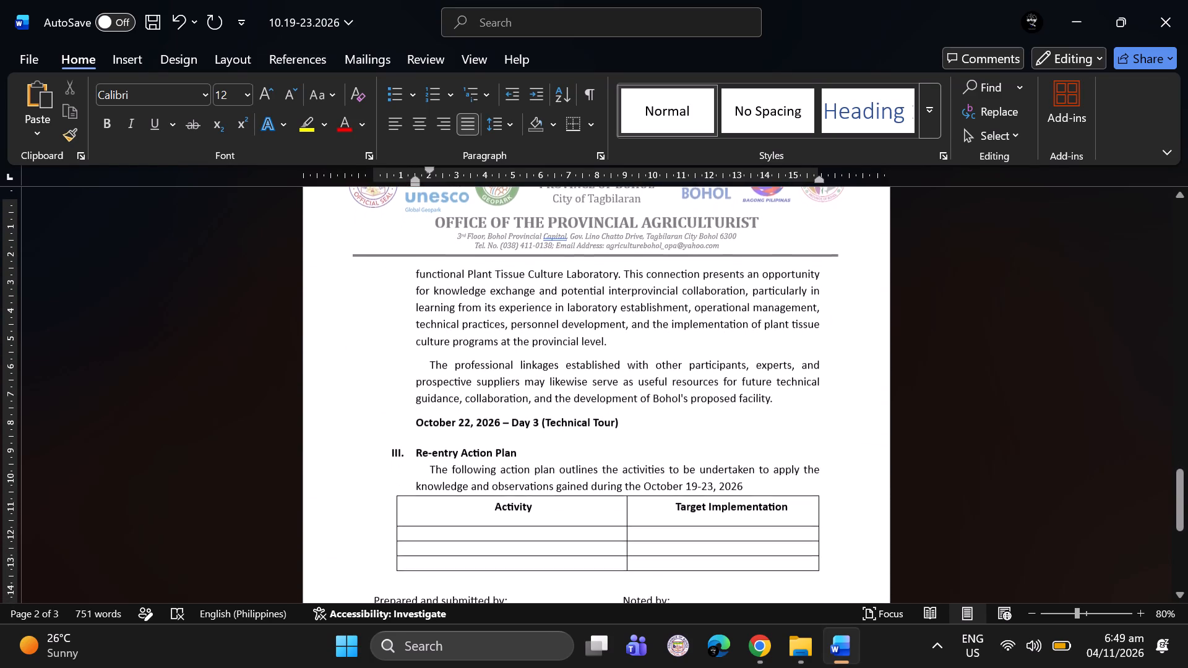
pyautogui.scroll(-2, 610, 362)
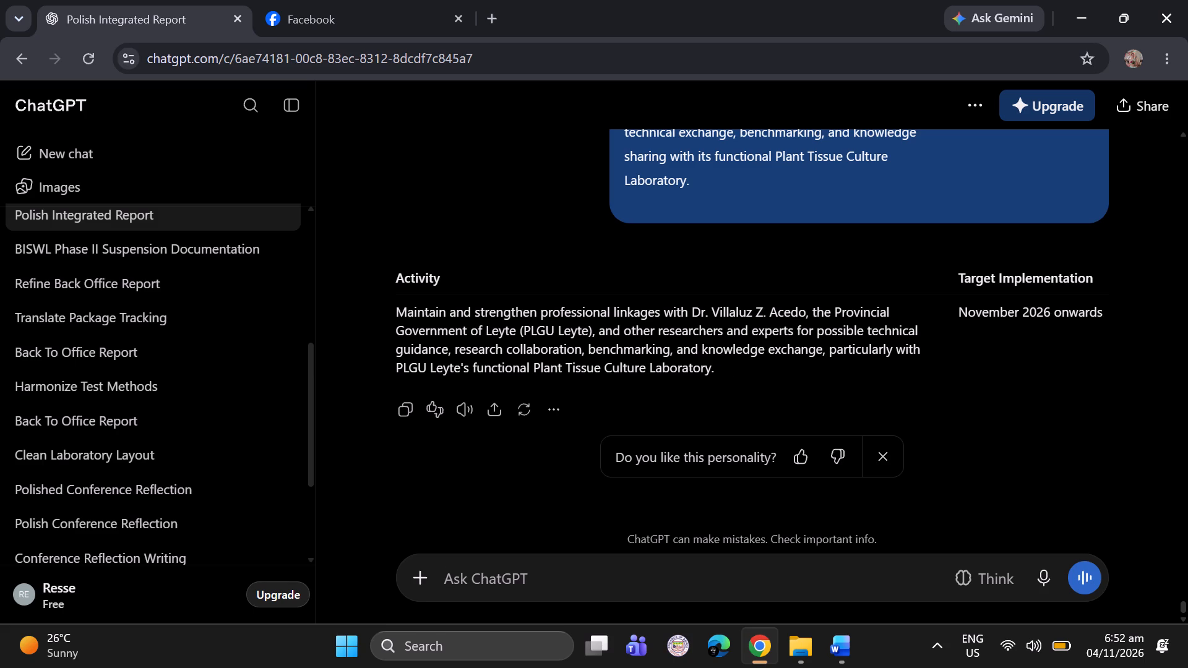
# Copy ChatGPT's revised professional linkages activity, from "Maintain and strengthen" through "knowledge exchange", and switch to the Re-entry Action Plan table in Word.
pyautogui.moveTo(824, 349); pyautogui.dragTo(631, 328)
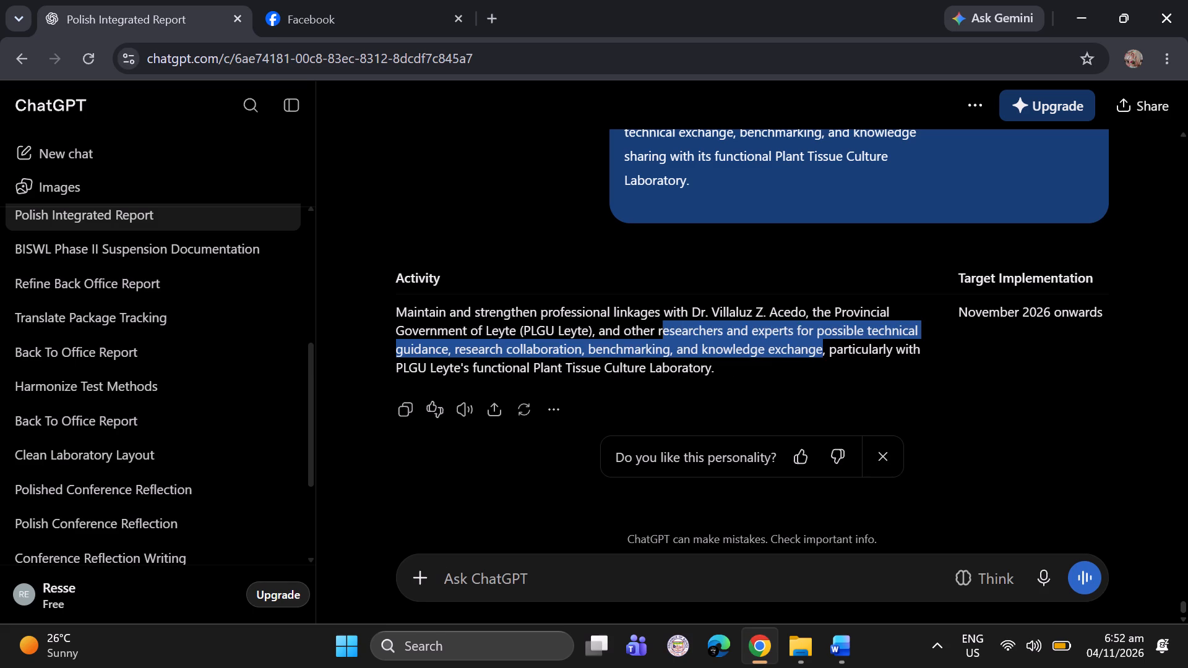
pyautogui.moveTo(631, 328); pyautogui.dragTo(402, 310)
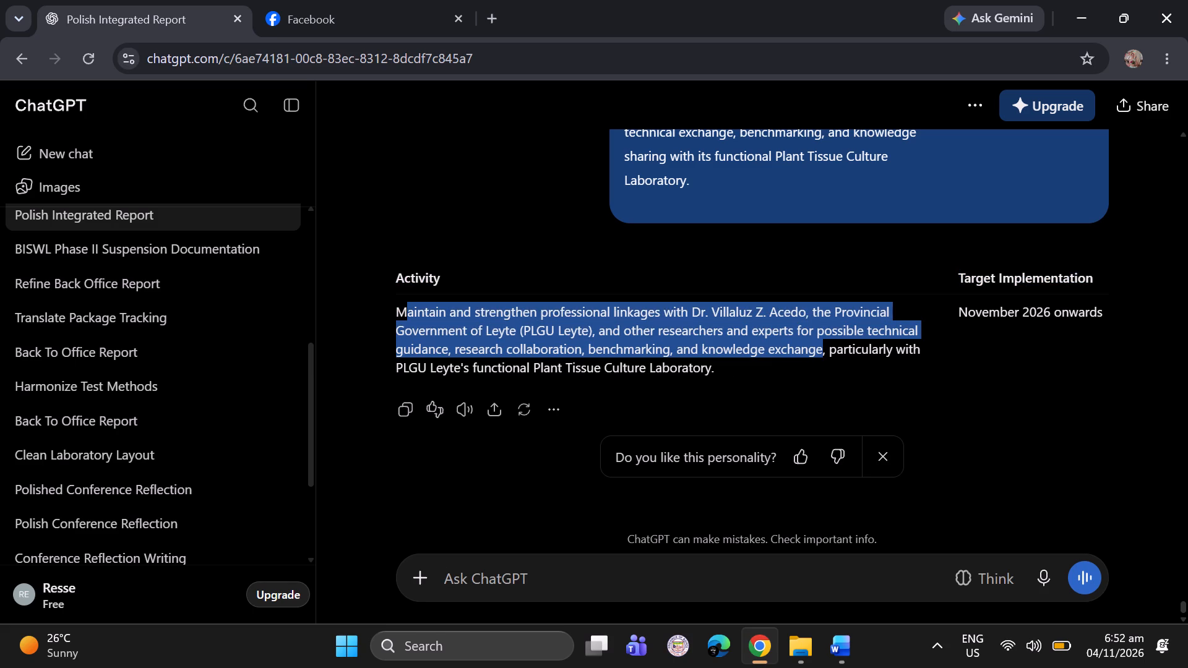
pyautogui.moveTo(402, 310); pyautogui.dragTo(397, 312)
pyautogui.hotkey('ctrl', 'c')
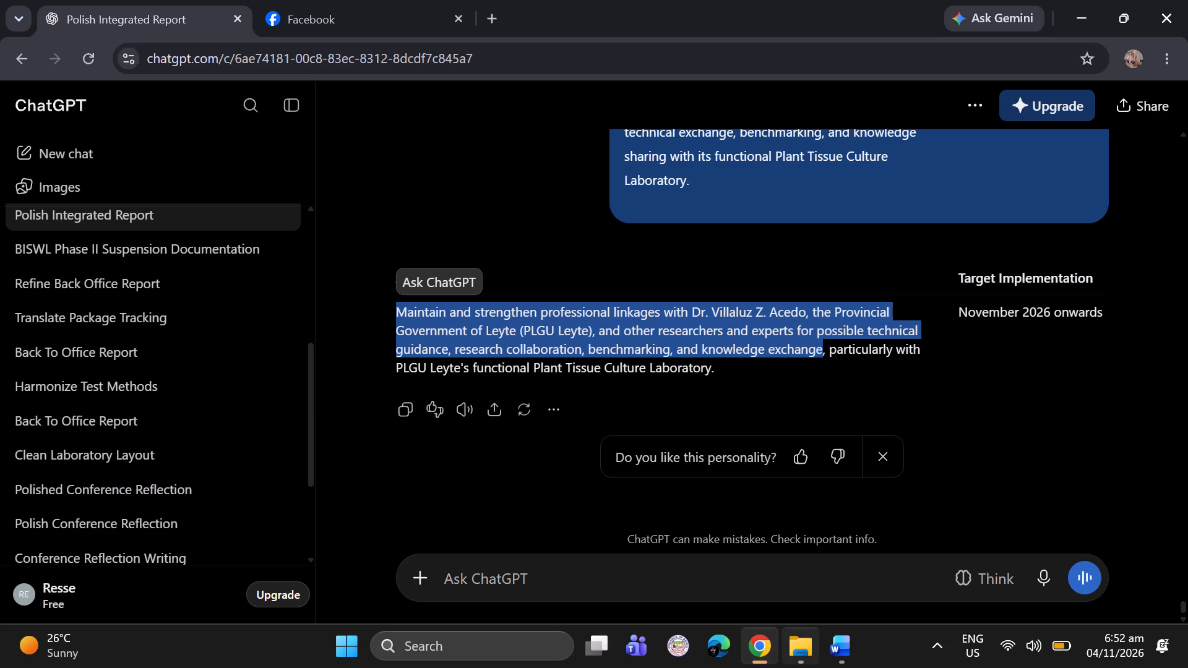
pyautogui.click(837, 580)
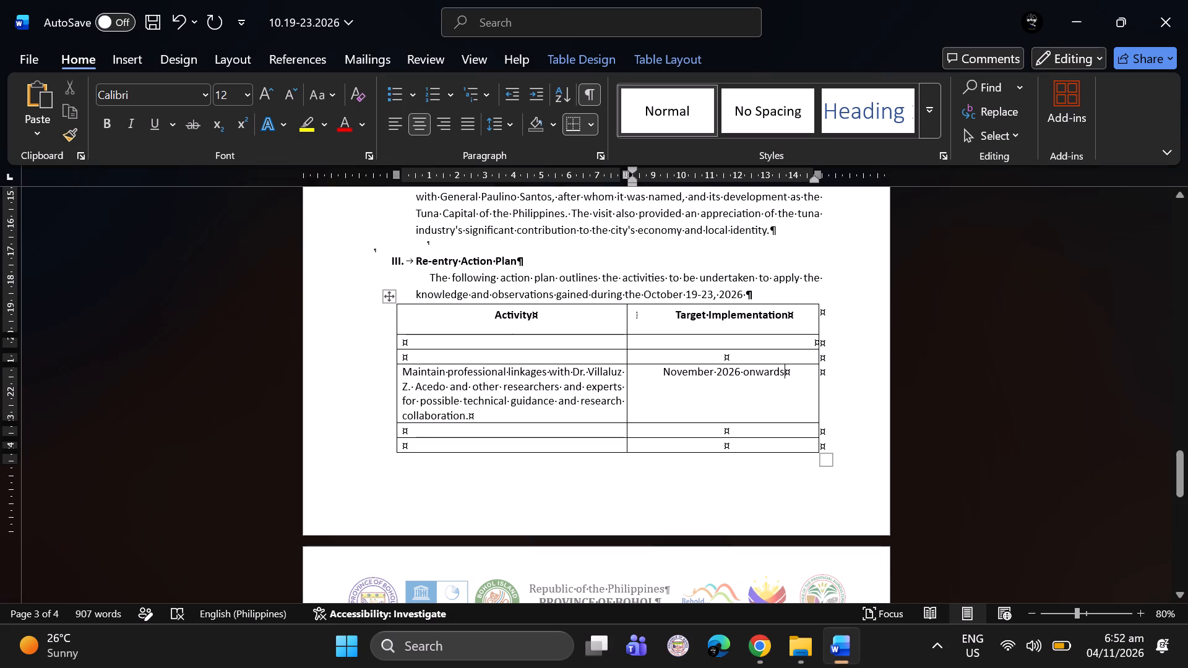
# Paste the activity on maintaining and strengthening professional linkages into the first empty Activity cell of the Re-entry Action Plan table.
pyautogui.doubleClick(491, 414)
pyautogui.click(465, 340)
pyautogui.hotkey('ctrl', 'v')
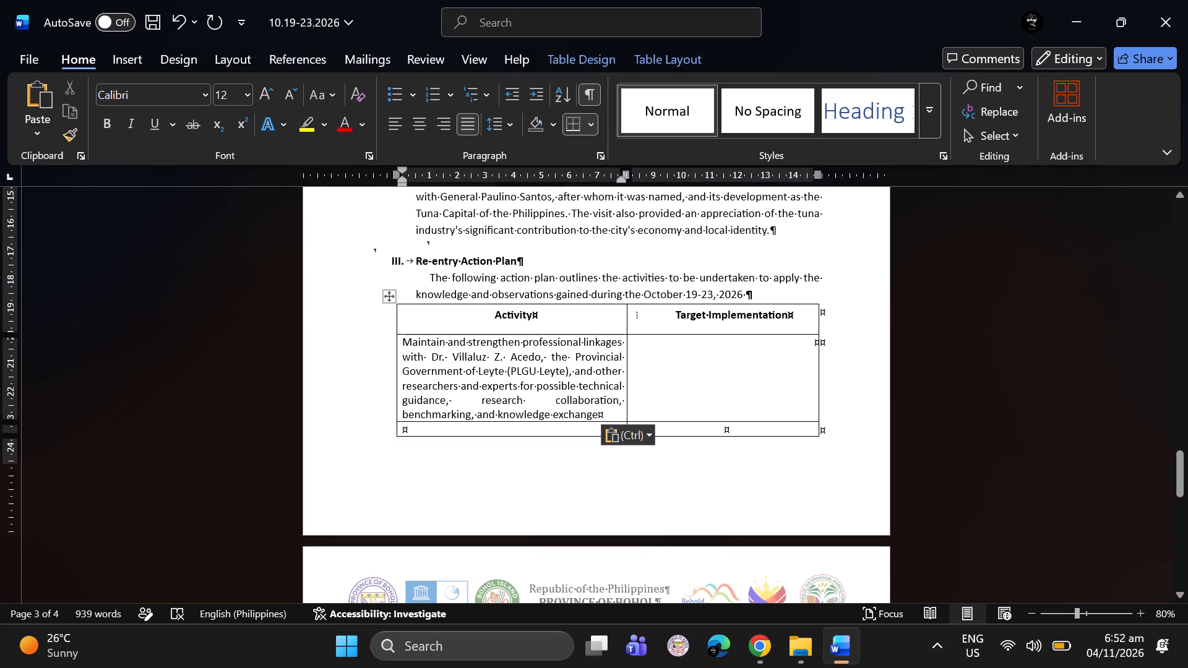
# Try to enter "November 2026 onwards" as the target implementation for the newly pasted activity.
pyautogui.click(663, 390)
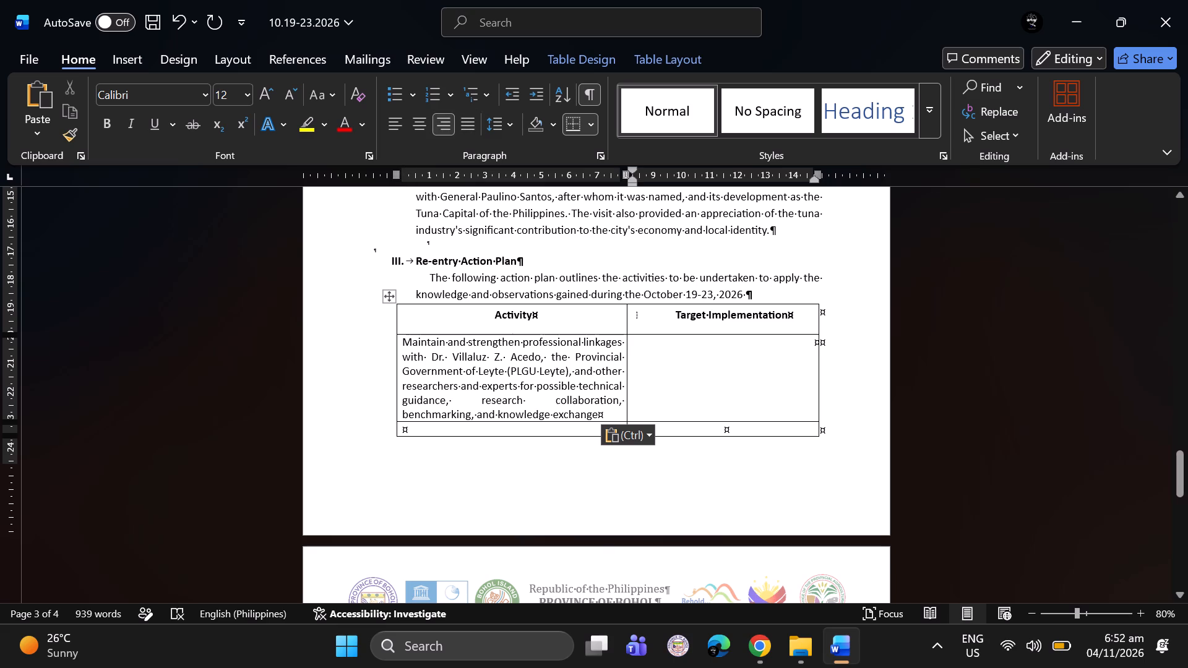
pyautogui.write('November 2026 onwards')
# Delete the entire table row holding the older, shorter version of the professional linkages activity.
pyautogui.scroll(-1, 675, 436)
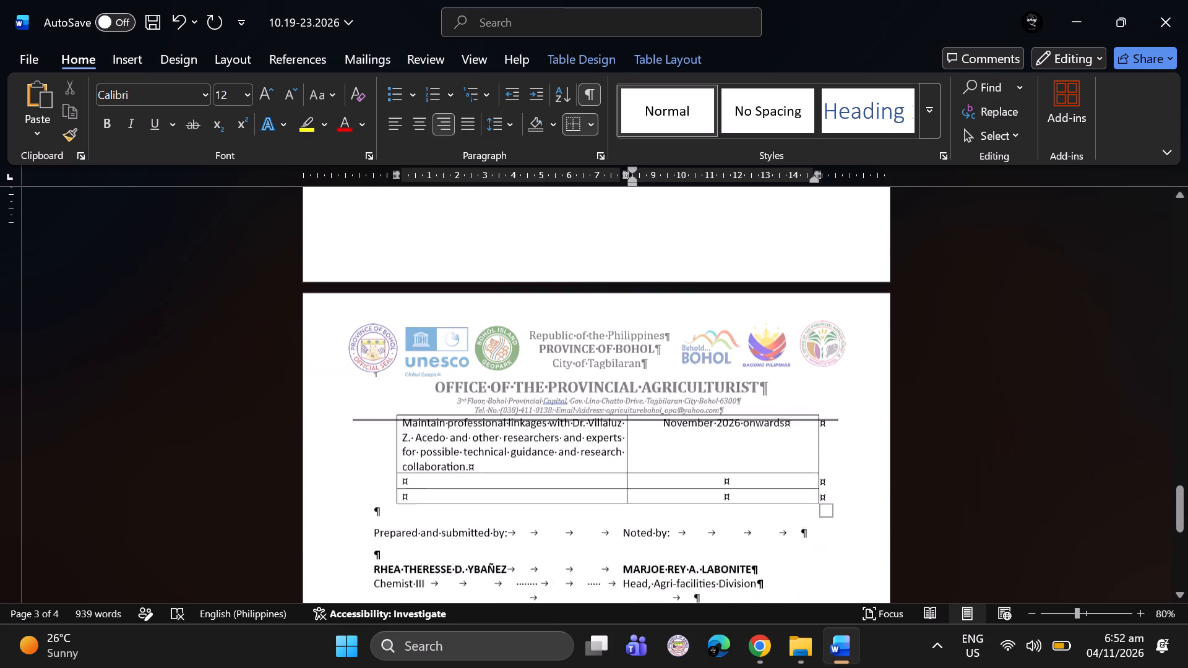
pyautogui.scroll(-1, 675, 436)
pyautogui.click(572, 393)
pyautogui.rightClick(572, 393)
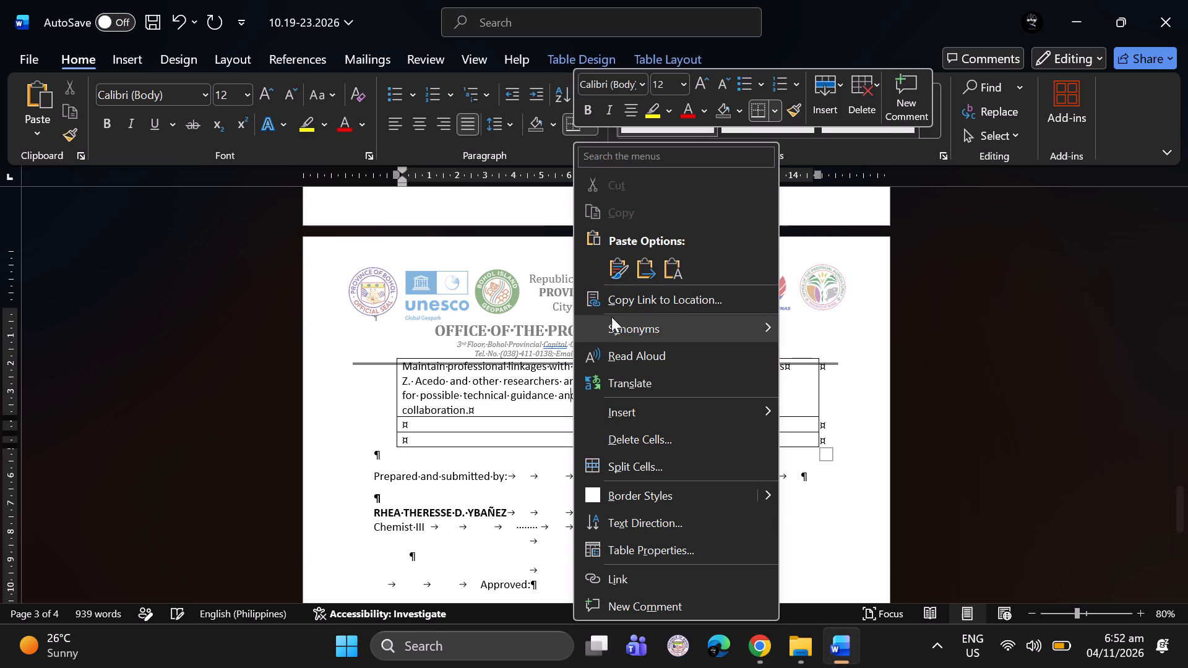
pyautogui.click(636, 435)
pyautogui.press('Down')
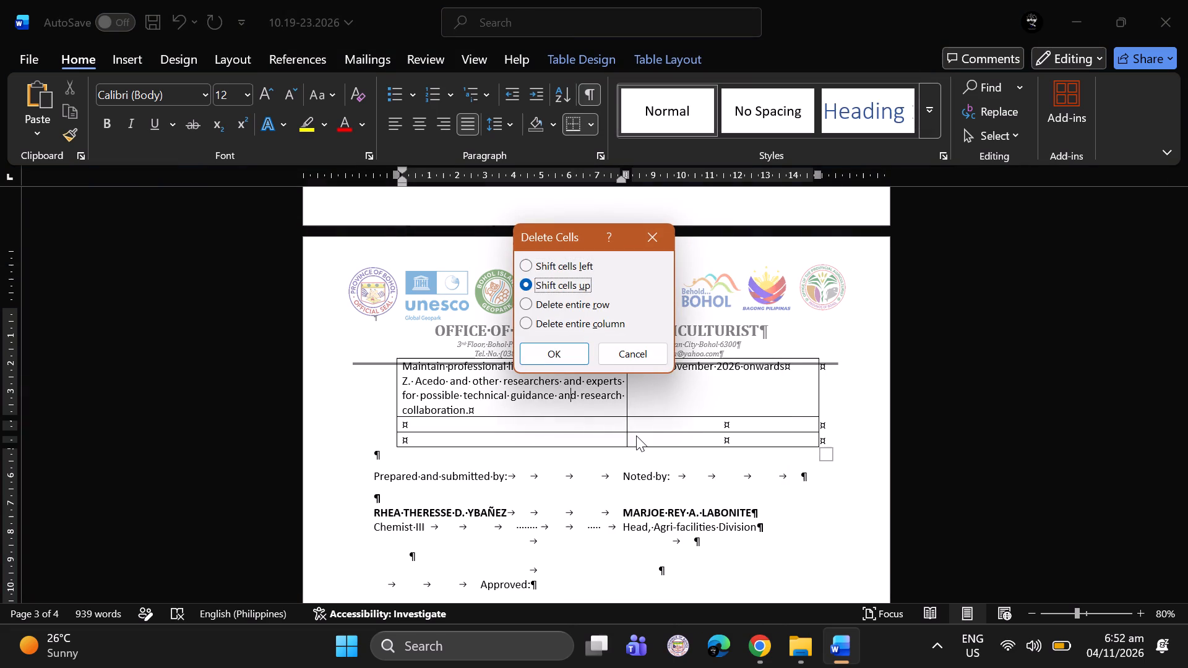
pyautogui.press('Down')
pyautogui.press('Return')
# Hide the paragraph marks and other formatting symbols in the document.
pyautogui.scroll(1, 585, 401)
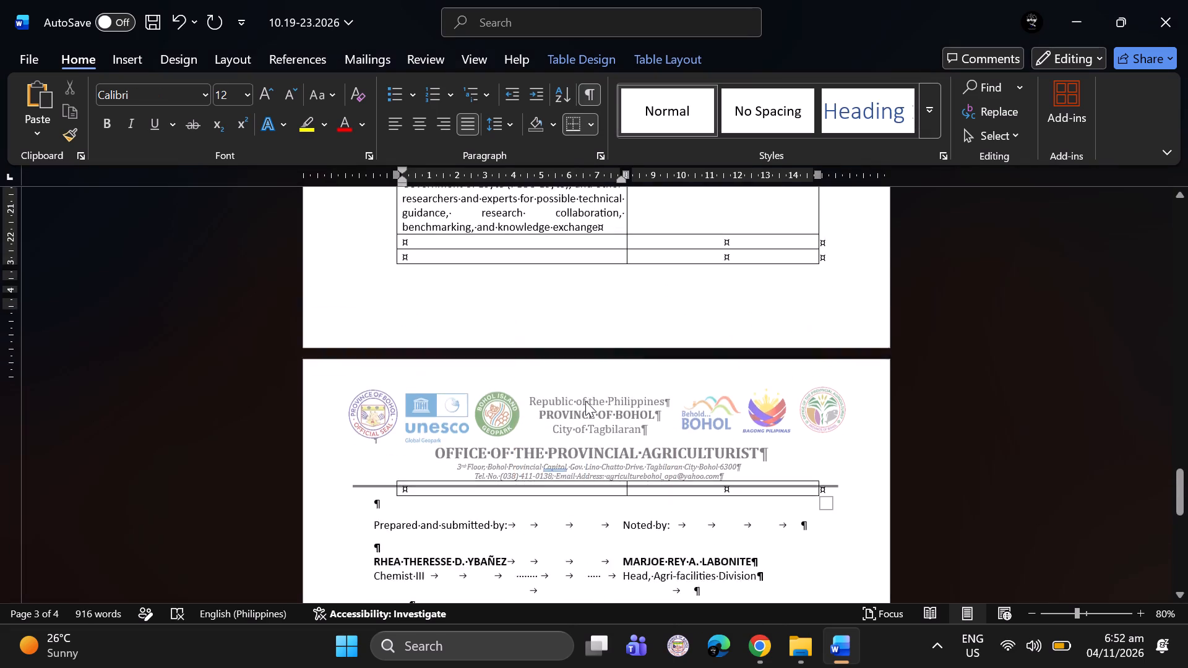
pyautogui.scroll(1, 585, 401)
pyautogui.click(588, 90)
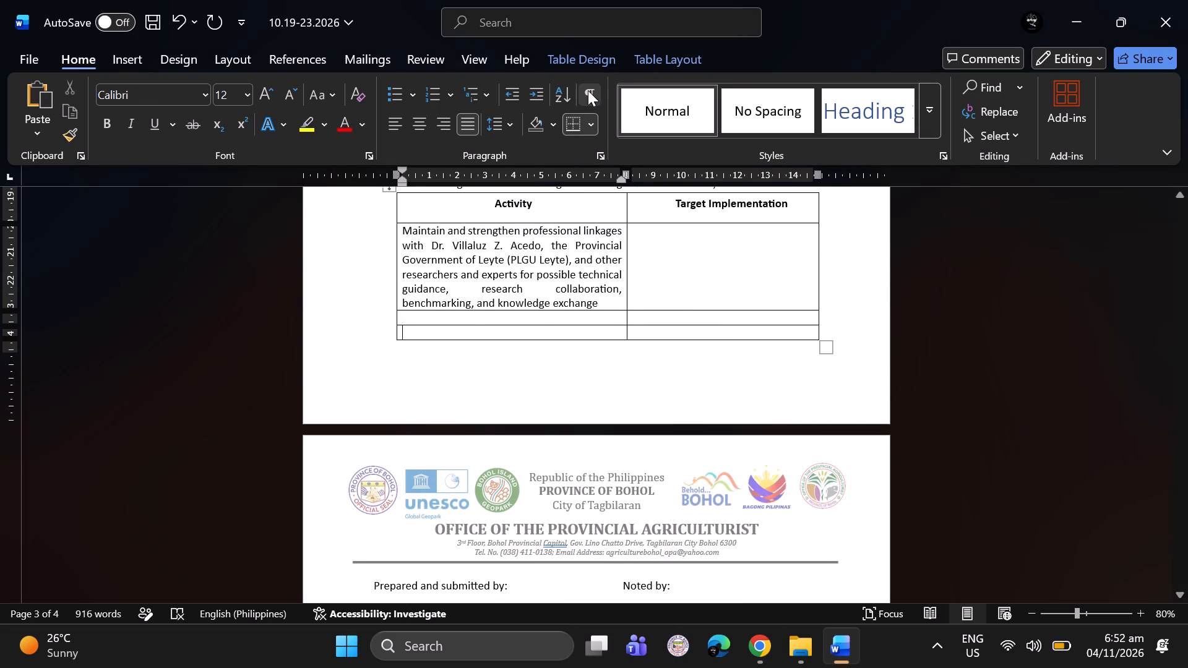
# Left-align the professional linkages text in the Activity column.
pyautogui.click(457, 257)
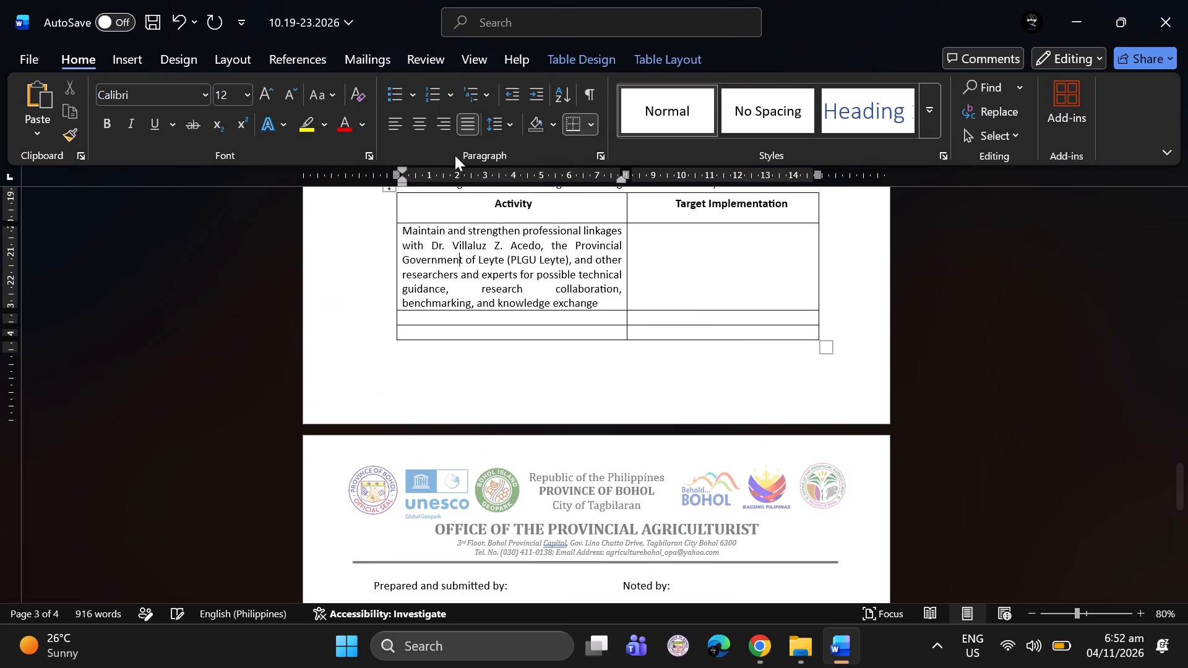
pyautogui.click(392, 114)
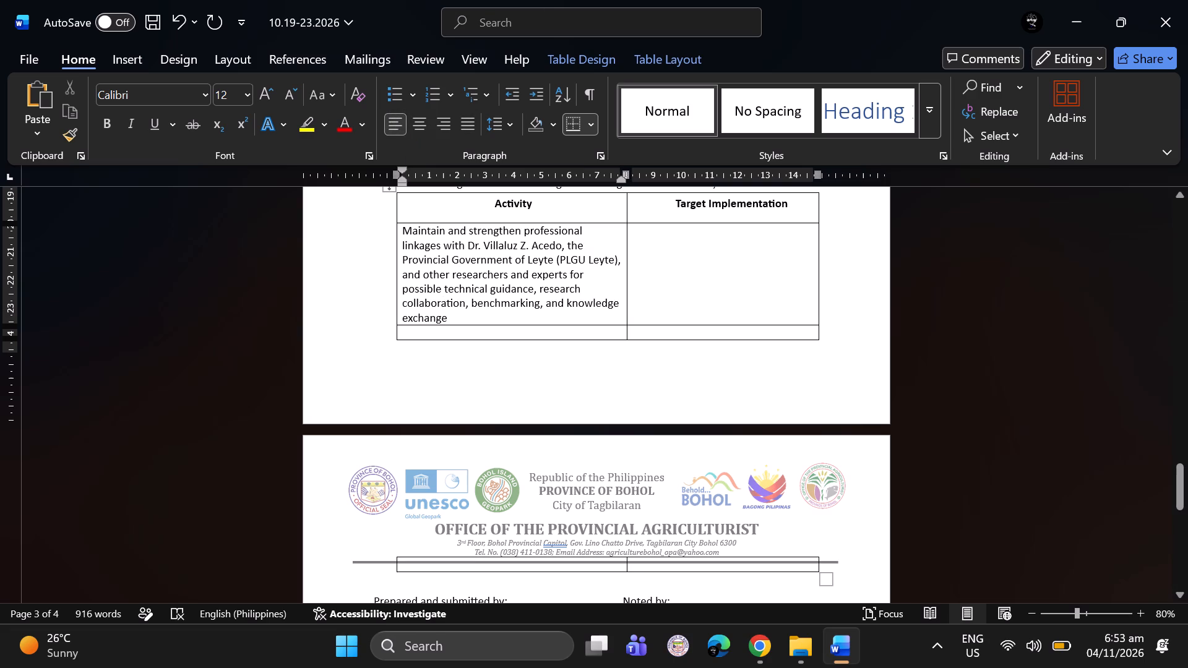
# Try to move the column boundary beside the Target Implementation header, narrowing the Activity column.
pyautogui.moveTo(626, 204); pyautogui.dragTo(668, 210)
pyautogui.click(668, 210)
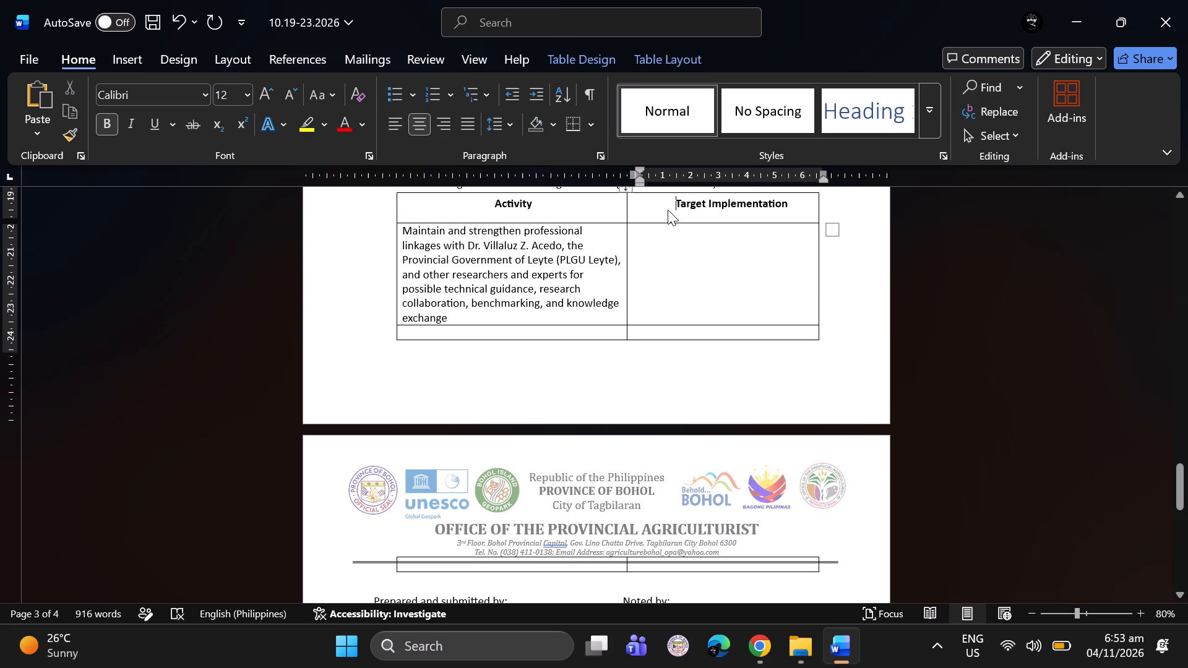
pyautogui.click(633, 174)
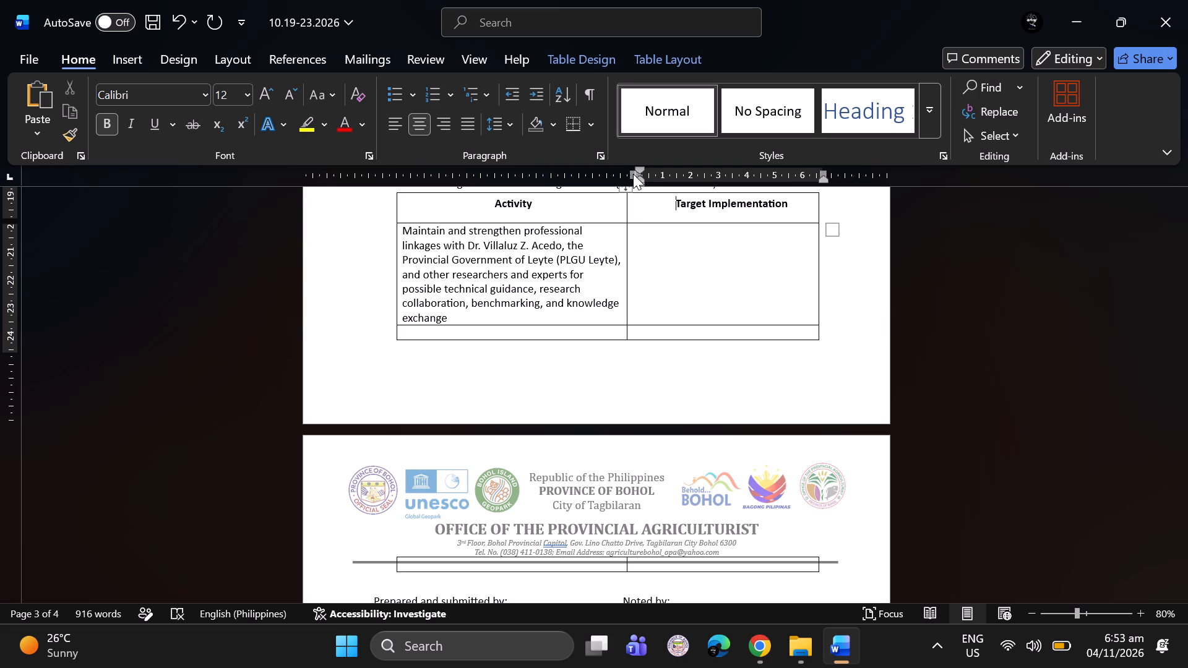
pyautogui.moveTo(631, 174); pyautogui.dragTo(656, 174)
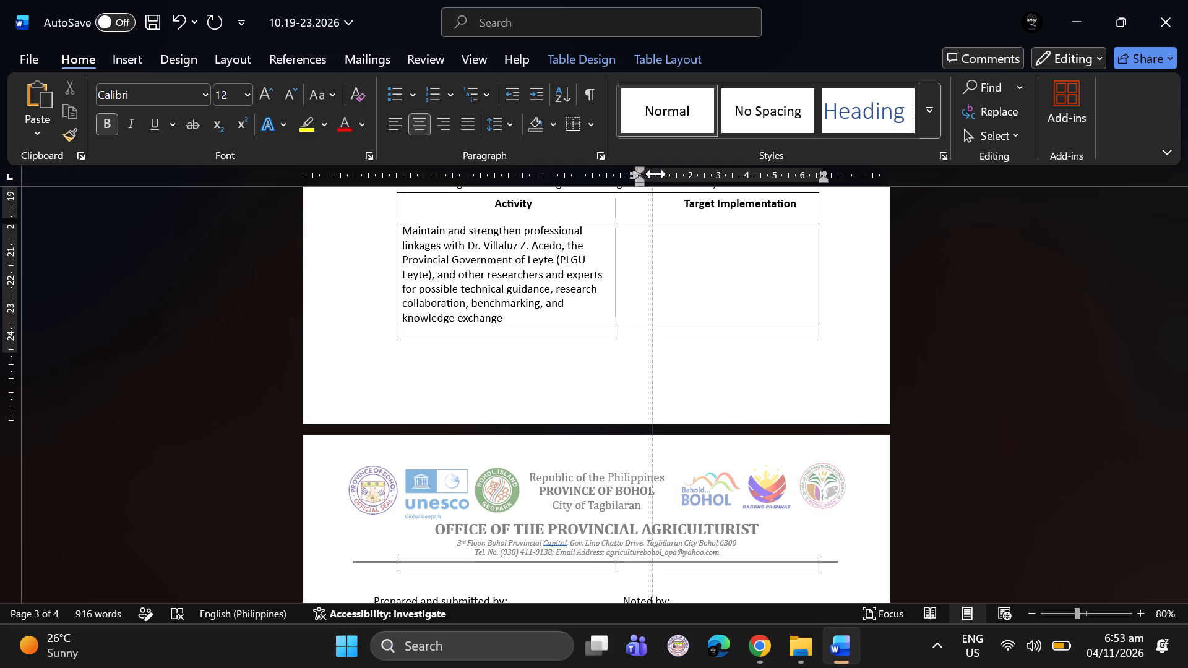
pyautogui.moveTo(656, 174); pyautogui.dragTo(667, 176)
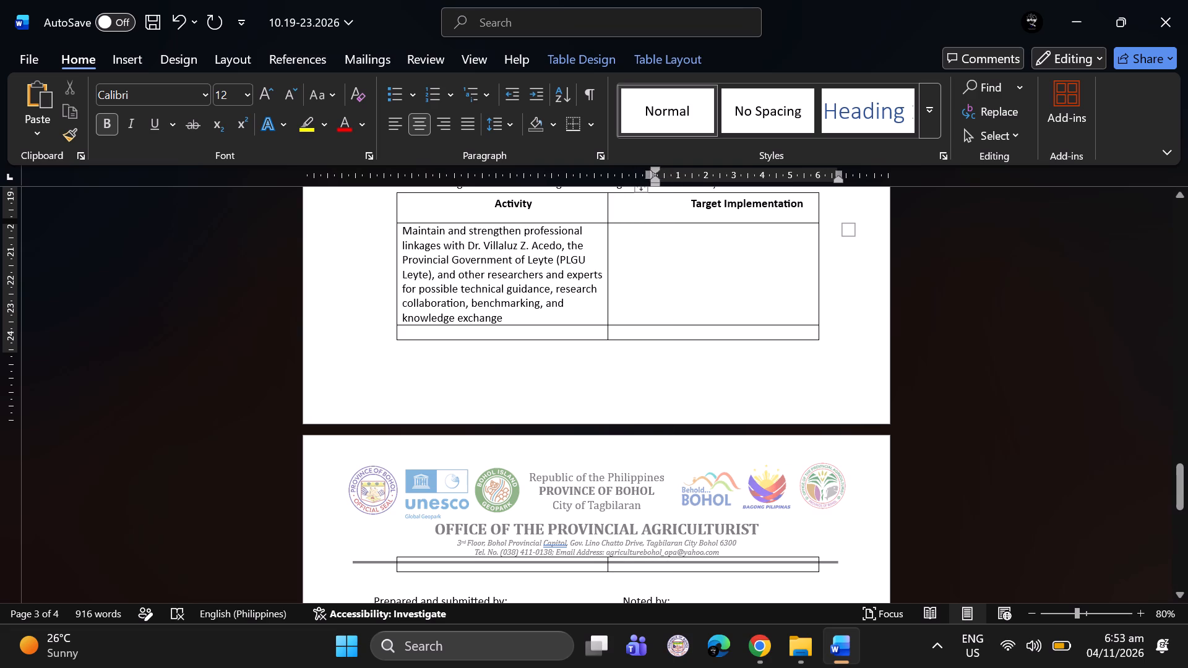
# Widen the Activity column to about 8.5 cm and bring the table's outer edge back inside the page, at about 17 cm.
pyautogui.click(676, 259)
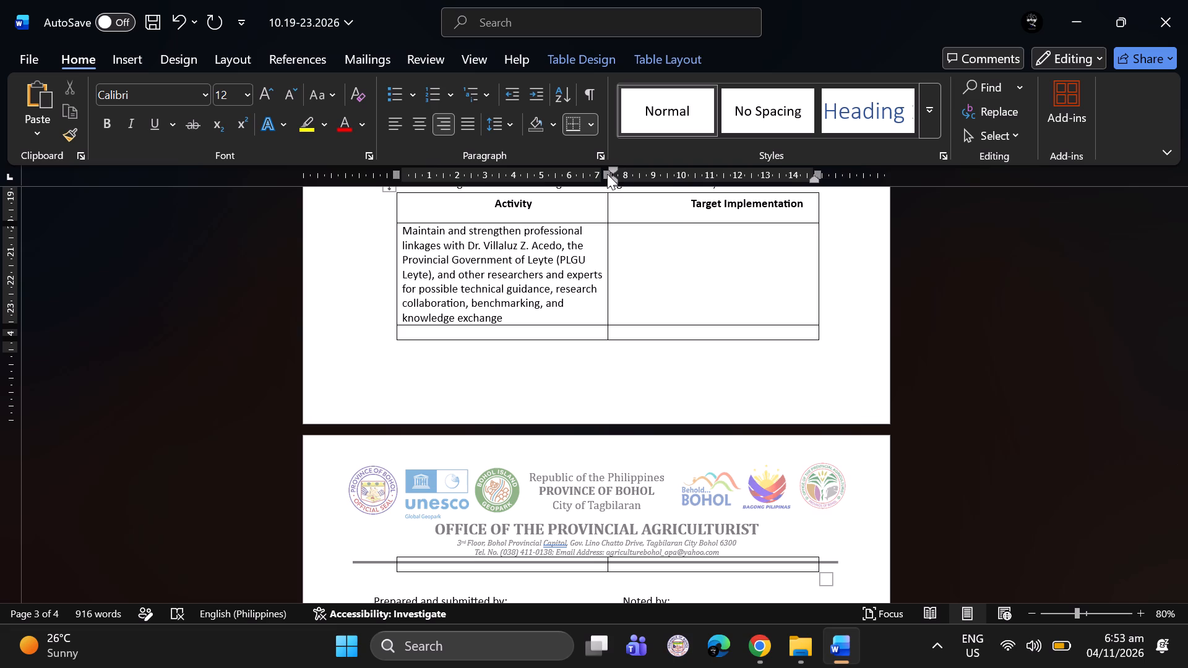
pyautogui.moveTo(602, 176); pyautogui.dragTo(624, 176)
pyautogui.moveTo(624, 176); pyautogui.dragTo(685, 173)
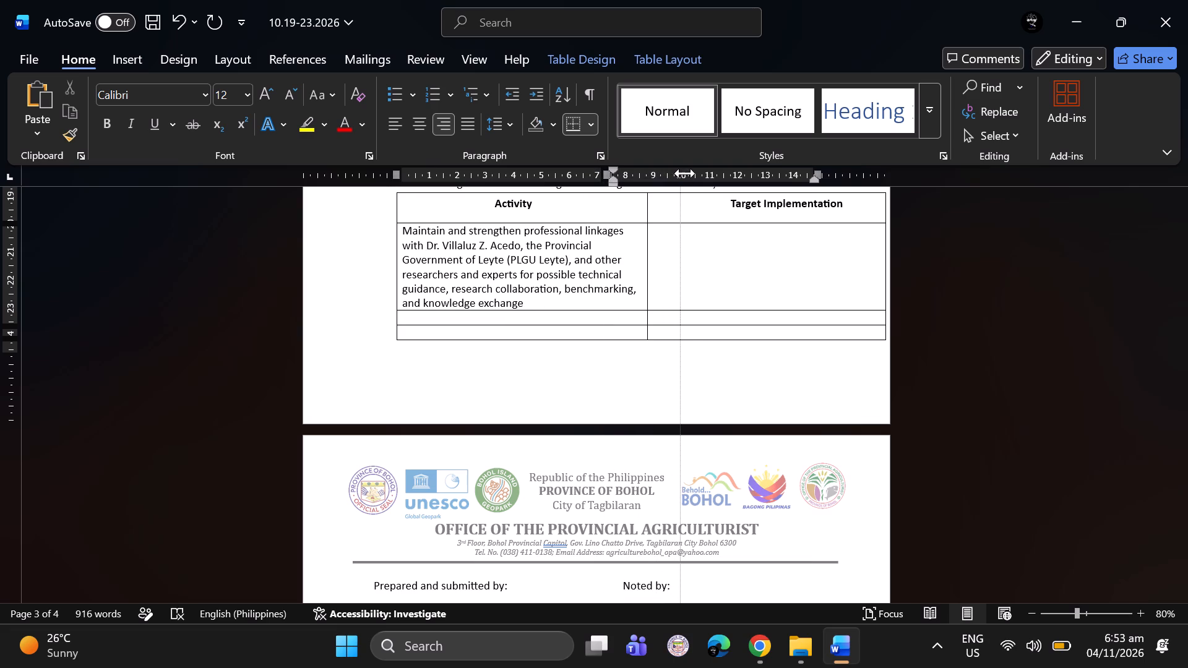
pyautogui.moveTo(685, 173); pyautogui.dragTo(697, 173)
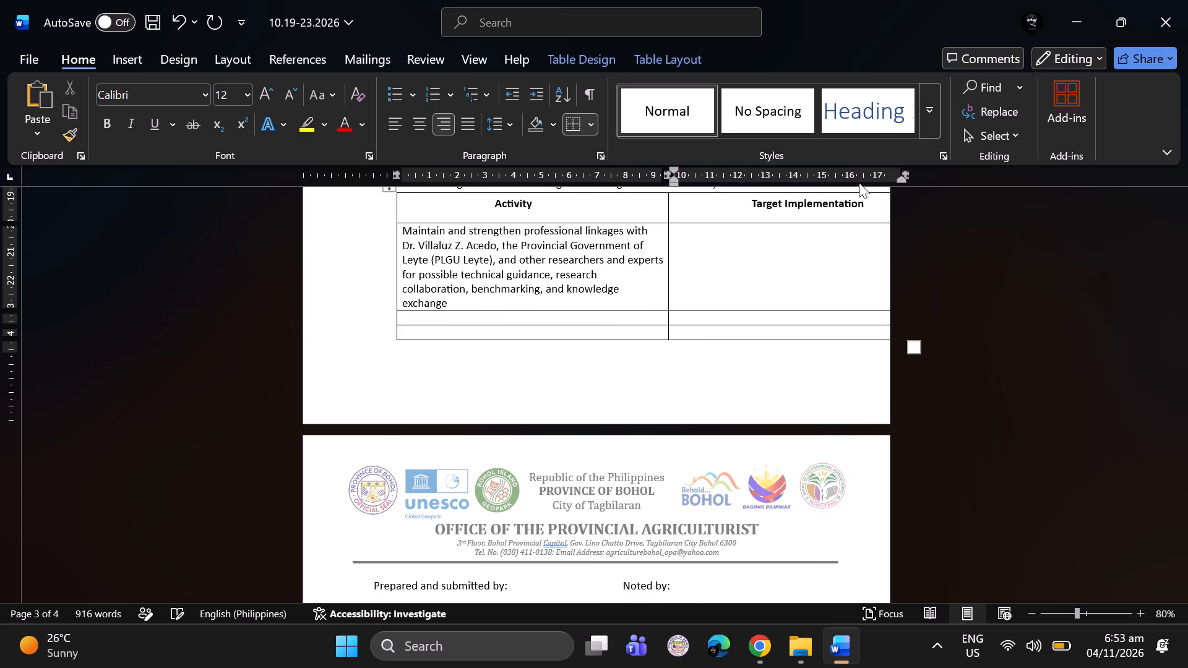
pyautogui.moveTo(908, 174); pyautogui.dragTo(852, 171)
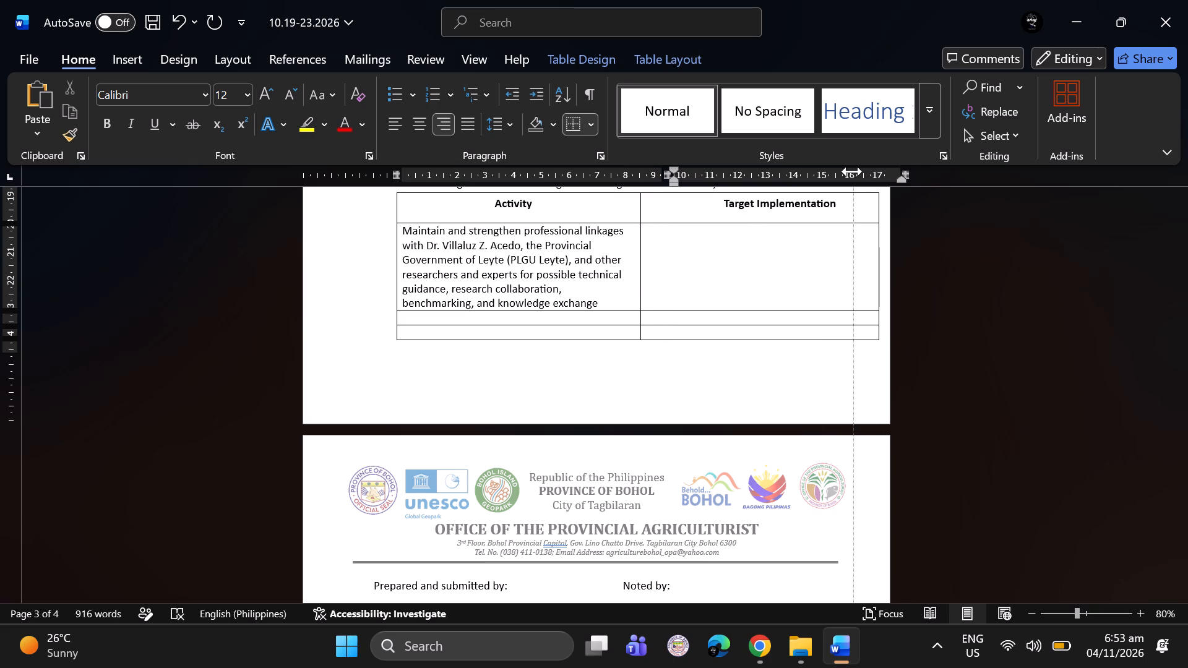
pyautogui.moveTo(852, 171); pyautogui.dragTo(838, 170)
pyautogui.moveTo(877, 173); pyautogui.dragTo(846, 180)
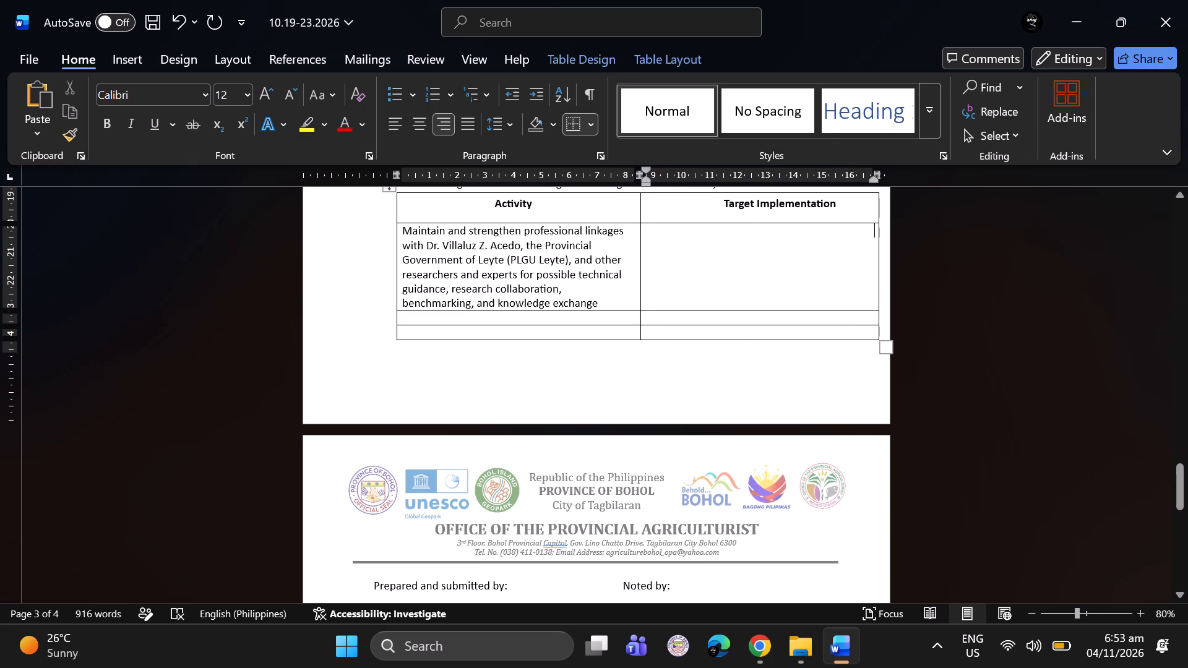
pyautogui.moveTo(877, 240); pyautogui.dragTo(848, 246)
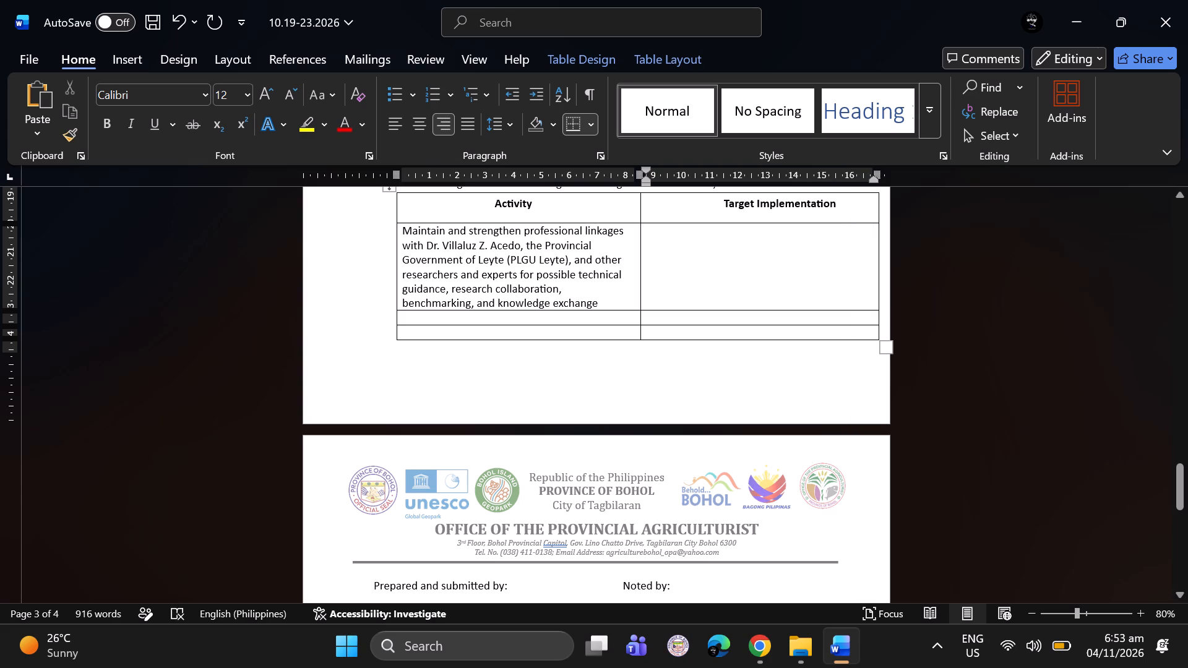
# Left-align the Target Implementation cell of the professional linkages row.
pyautogui.click(817, 241)
pyautogui.press('BackSpace')
pyautogui.press('BackSpace')
pyautogui.press('BackSpace')
pyautogui.press('BackSpace')
# Show the paragraph marks and other formatting symbols in the document.
pyautogui.click(595, 88)
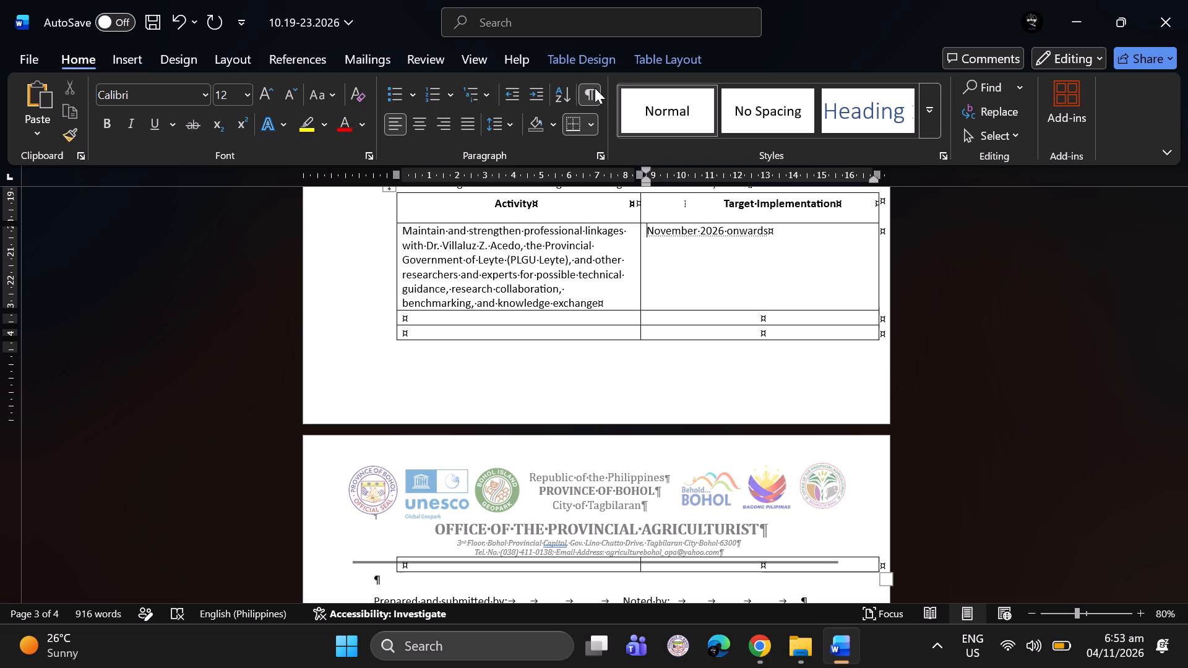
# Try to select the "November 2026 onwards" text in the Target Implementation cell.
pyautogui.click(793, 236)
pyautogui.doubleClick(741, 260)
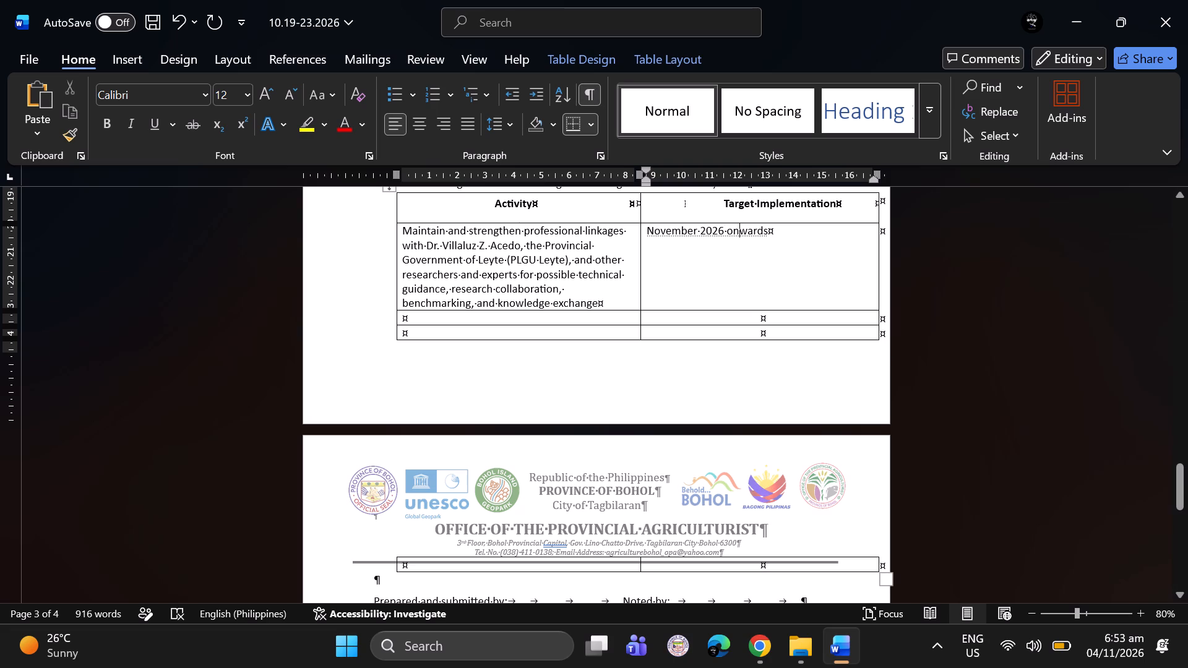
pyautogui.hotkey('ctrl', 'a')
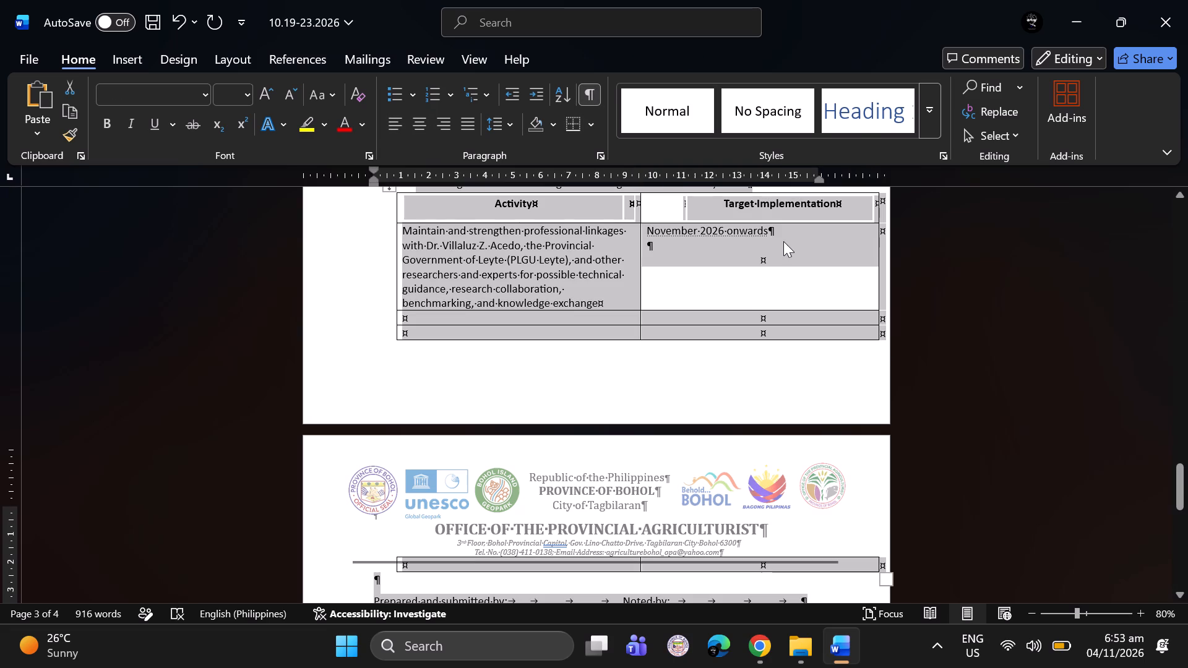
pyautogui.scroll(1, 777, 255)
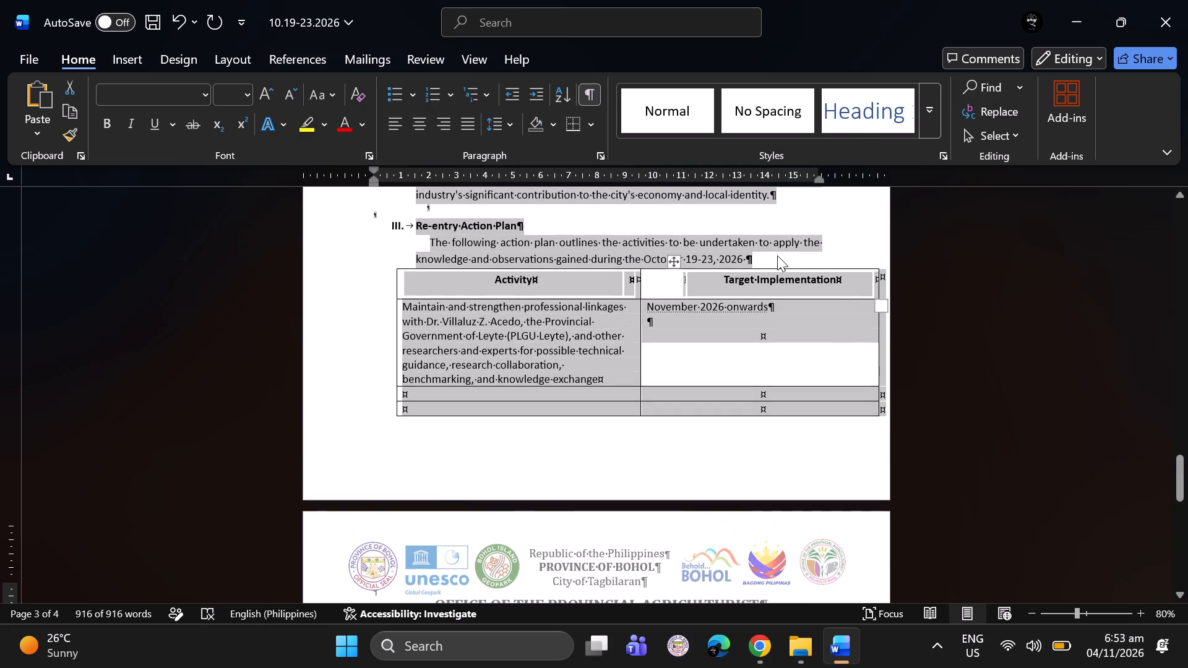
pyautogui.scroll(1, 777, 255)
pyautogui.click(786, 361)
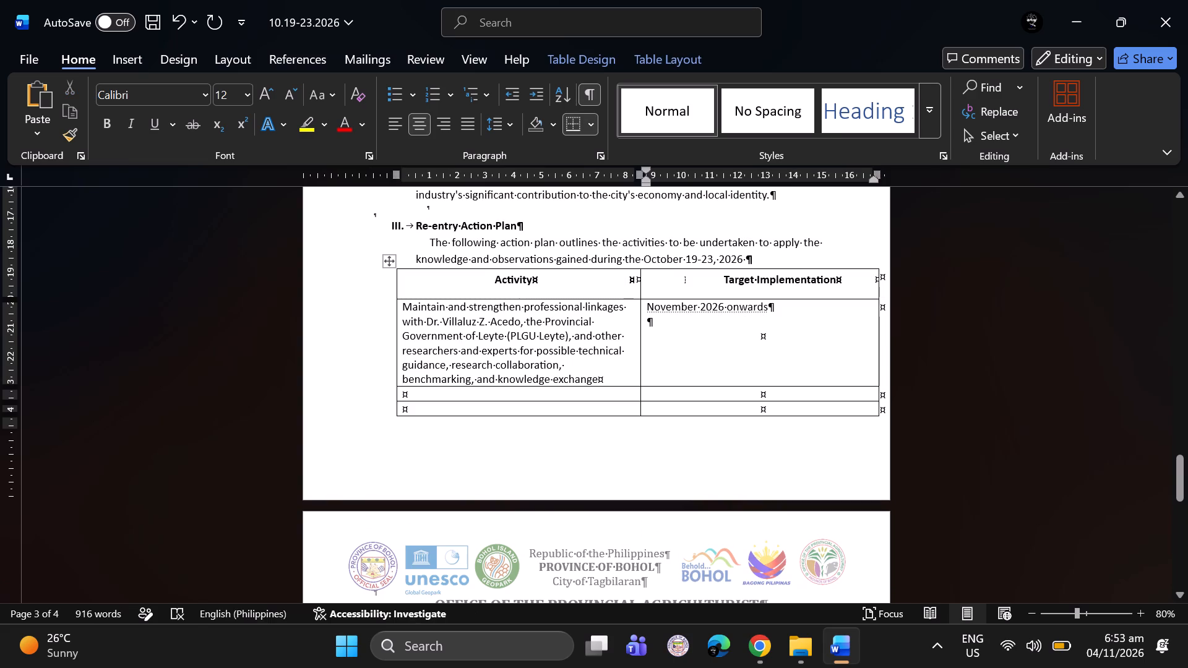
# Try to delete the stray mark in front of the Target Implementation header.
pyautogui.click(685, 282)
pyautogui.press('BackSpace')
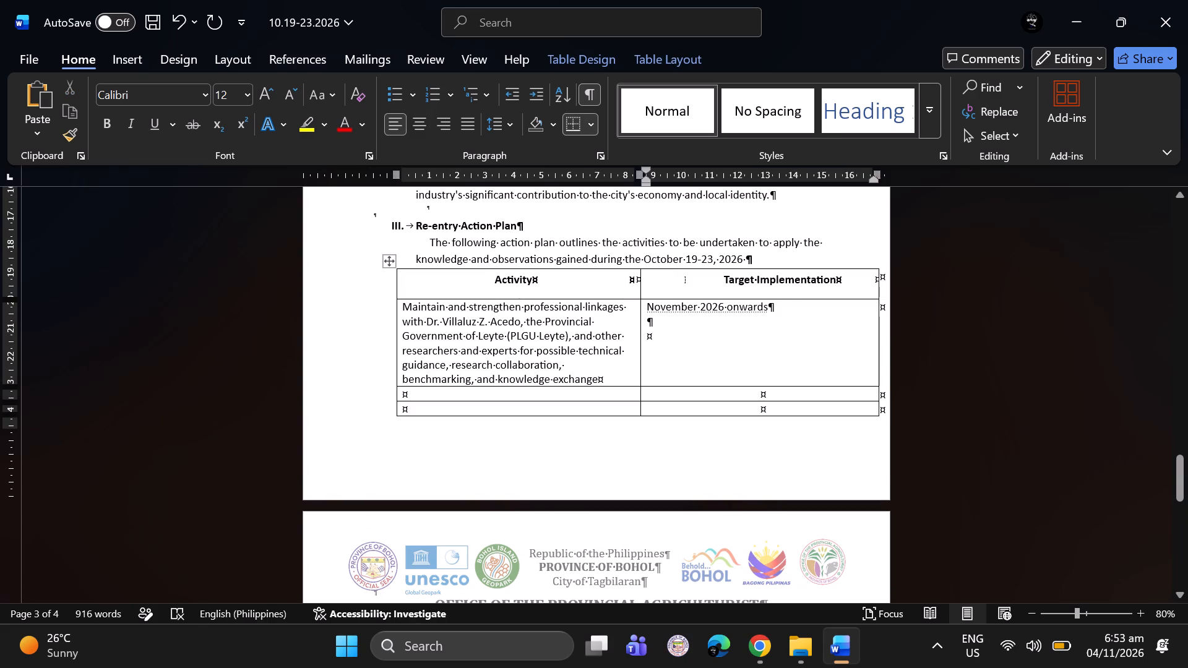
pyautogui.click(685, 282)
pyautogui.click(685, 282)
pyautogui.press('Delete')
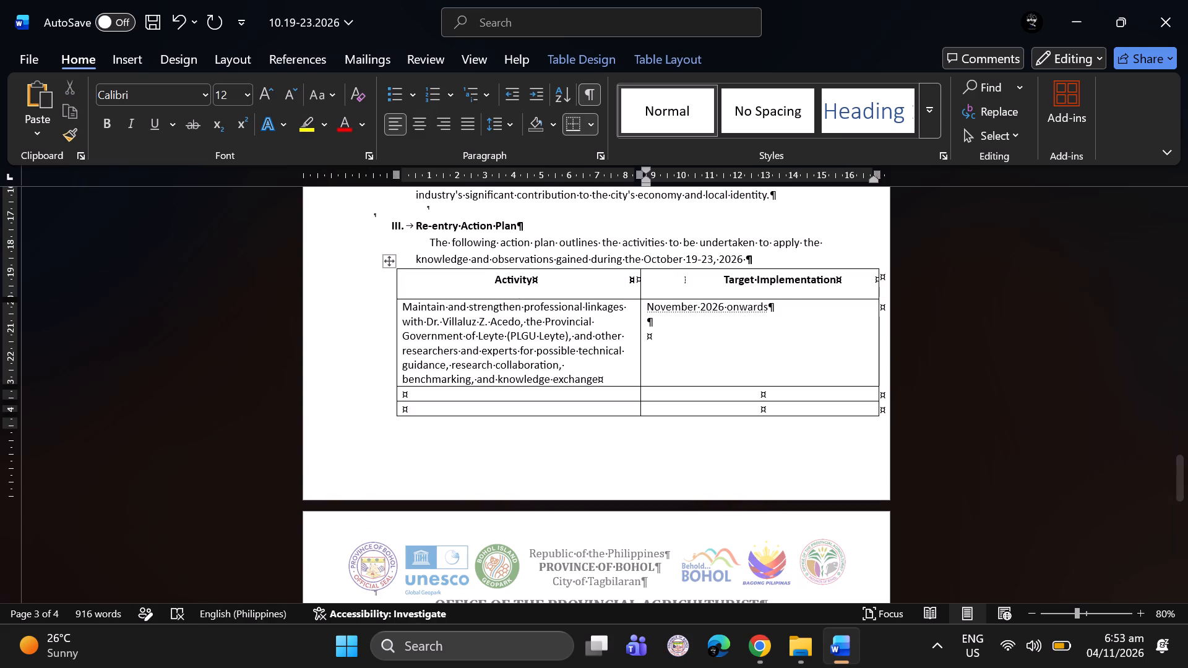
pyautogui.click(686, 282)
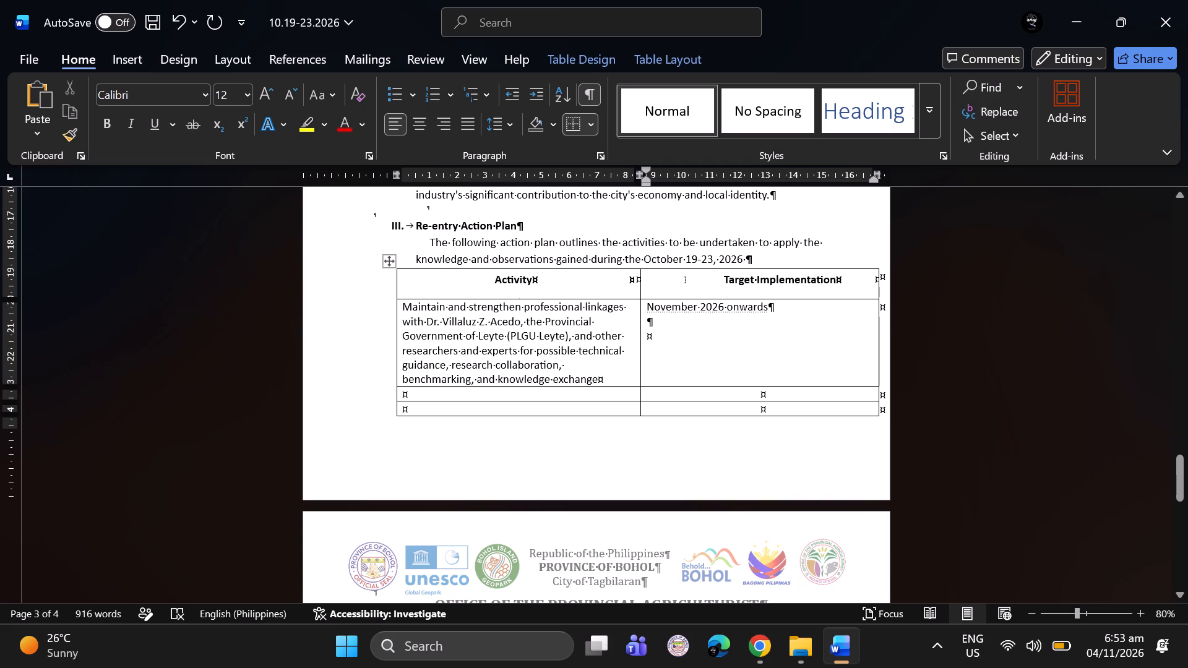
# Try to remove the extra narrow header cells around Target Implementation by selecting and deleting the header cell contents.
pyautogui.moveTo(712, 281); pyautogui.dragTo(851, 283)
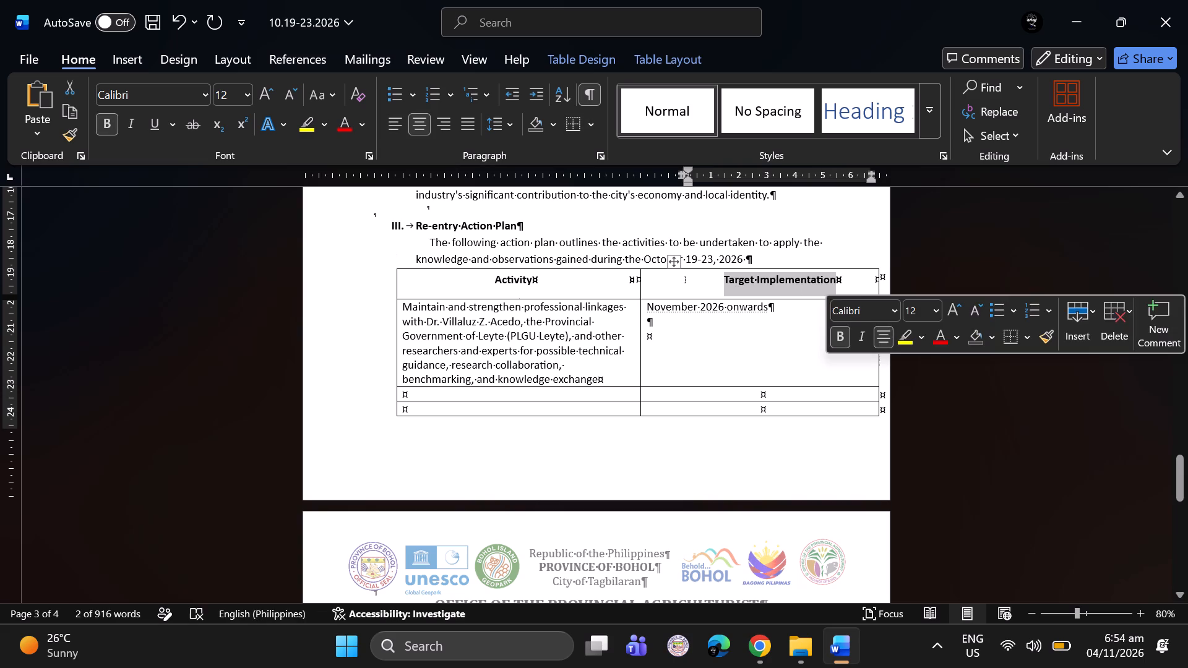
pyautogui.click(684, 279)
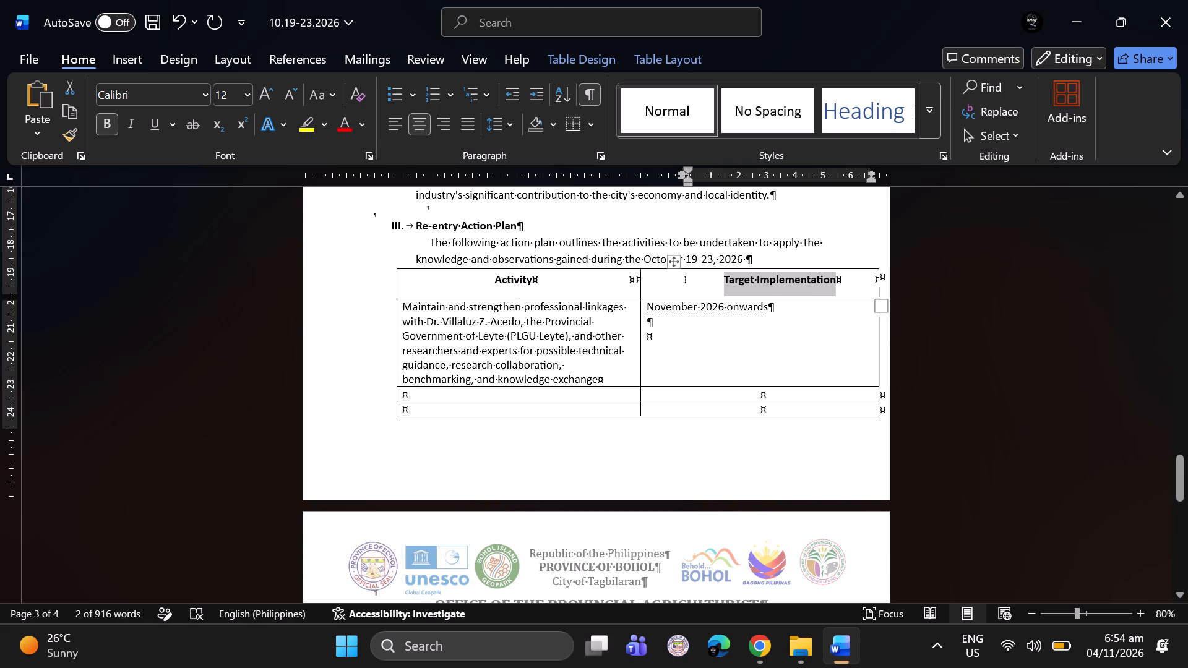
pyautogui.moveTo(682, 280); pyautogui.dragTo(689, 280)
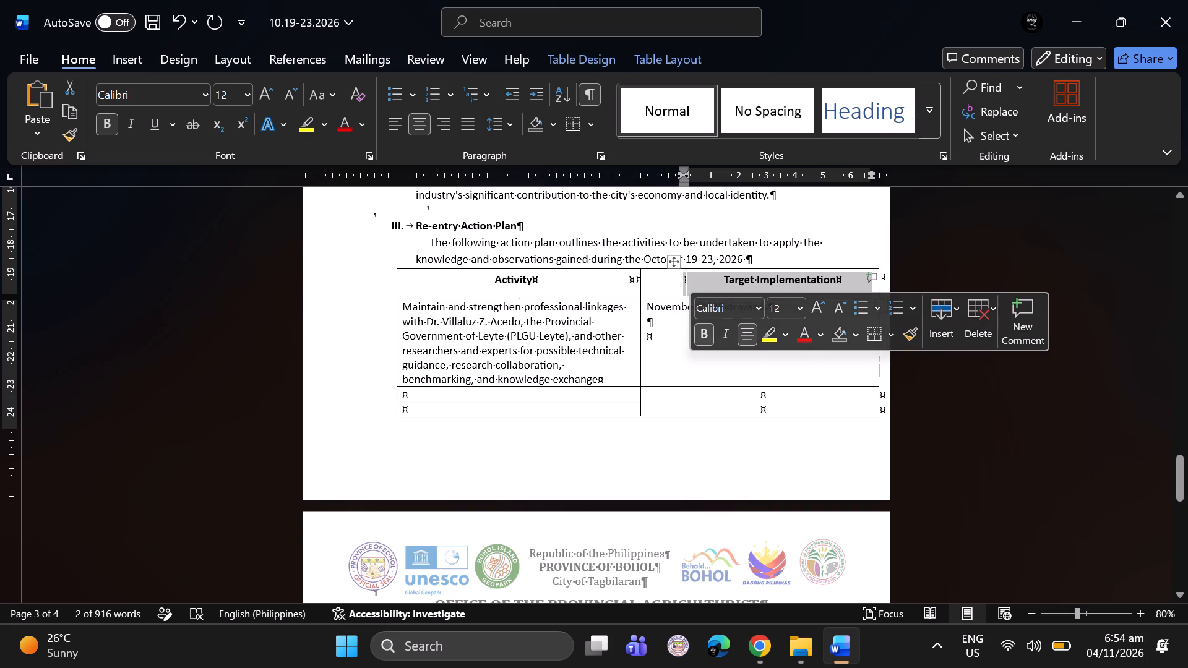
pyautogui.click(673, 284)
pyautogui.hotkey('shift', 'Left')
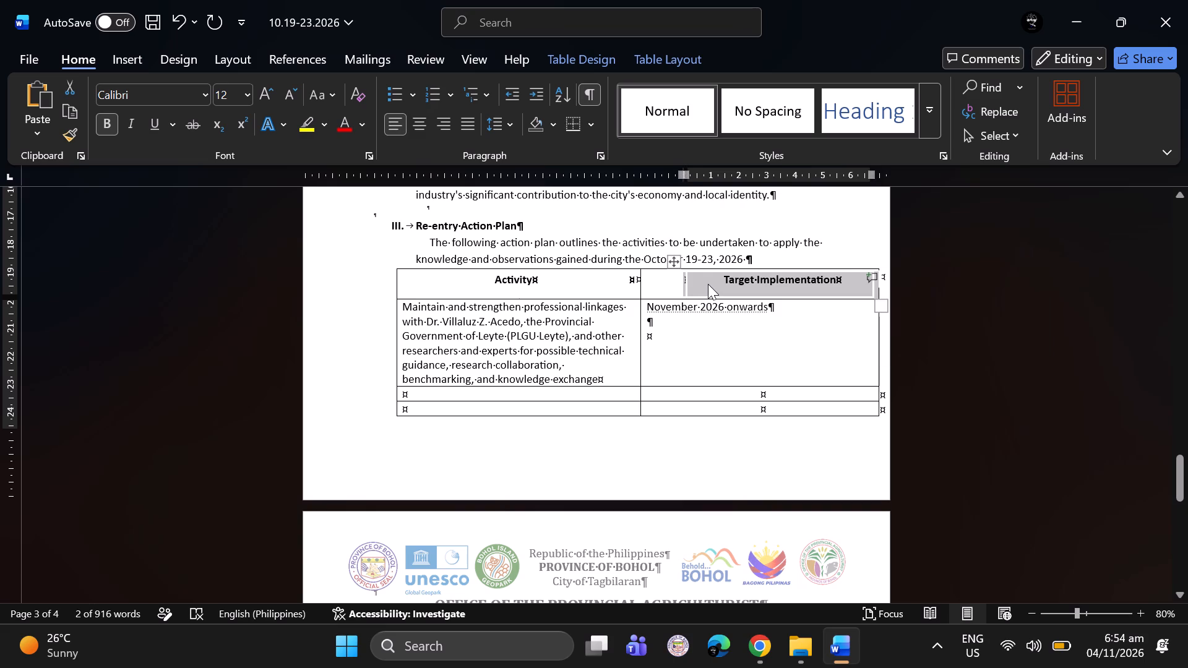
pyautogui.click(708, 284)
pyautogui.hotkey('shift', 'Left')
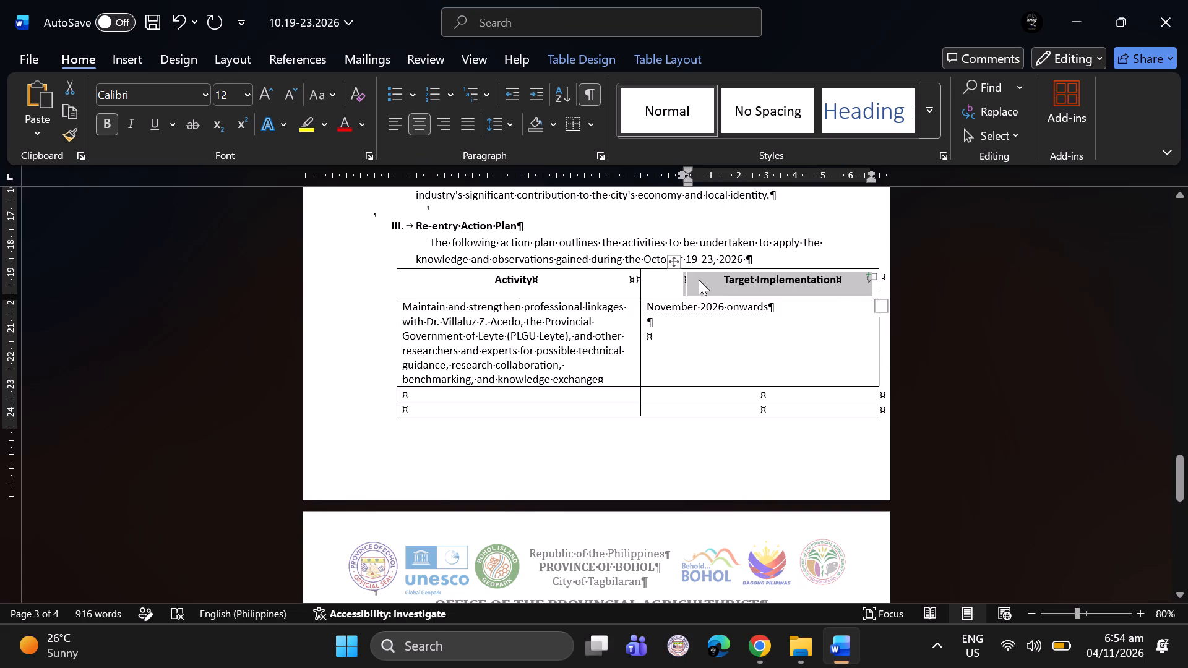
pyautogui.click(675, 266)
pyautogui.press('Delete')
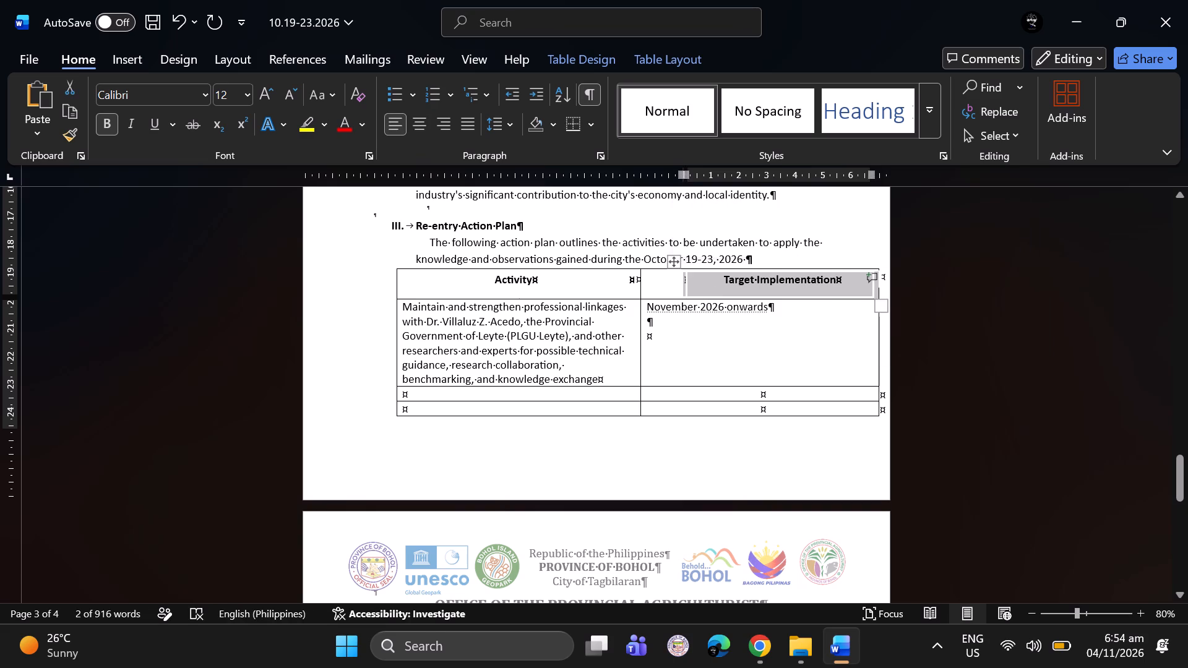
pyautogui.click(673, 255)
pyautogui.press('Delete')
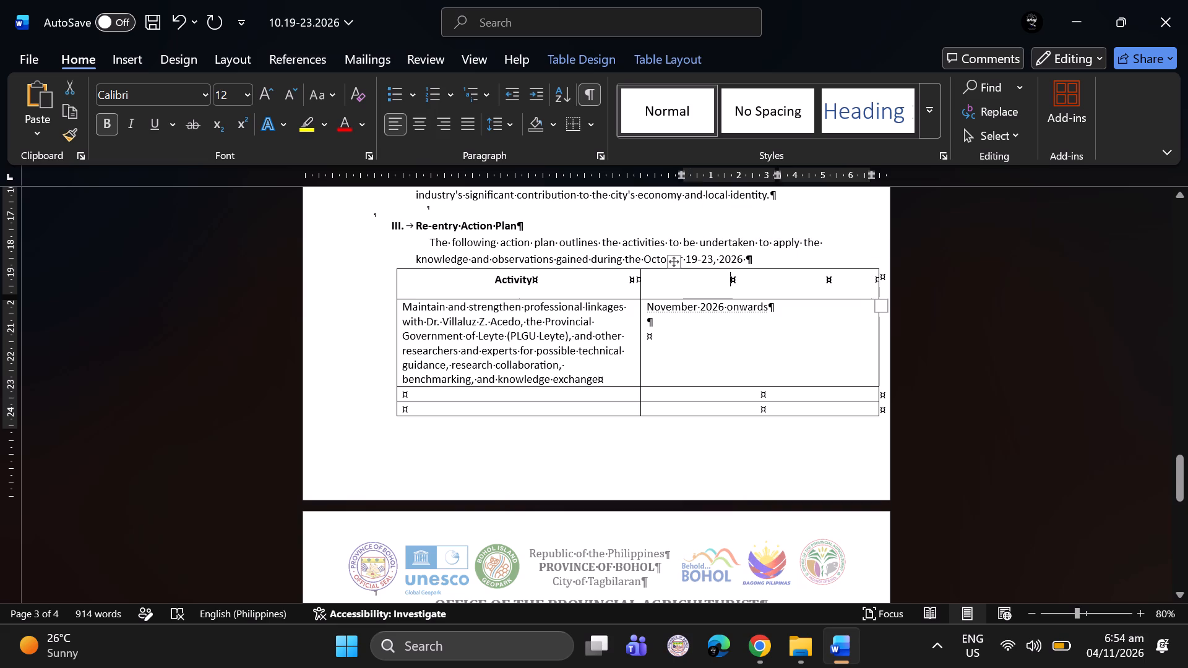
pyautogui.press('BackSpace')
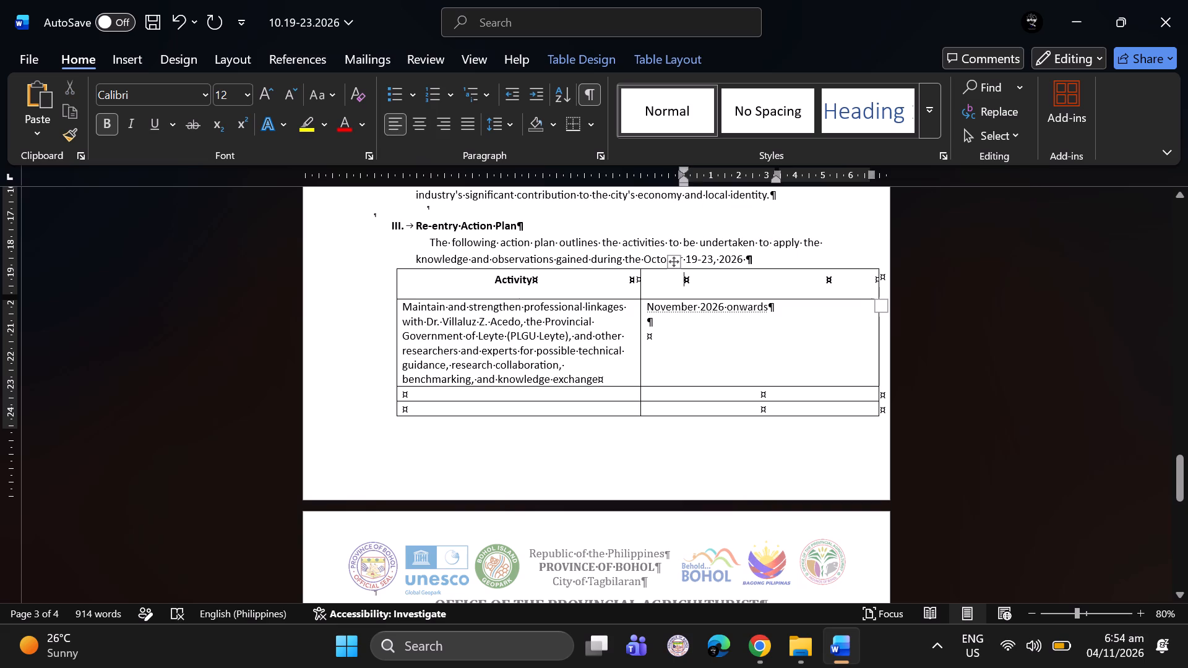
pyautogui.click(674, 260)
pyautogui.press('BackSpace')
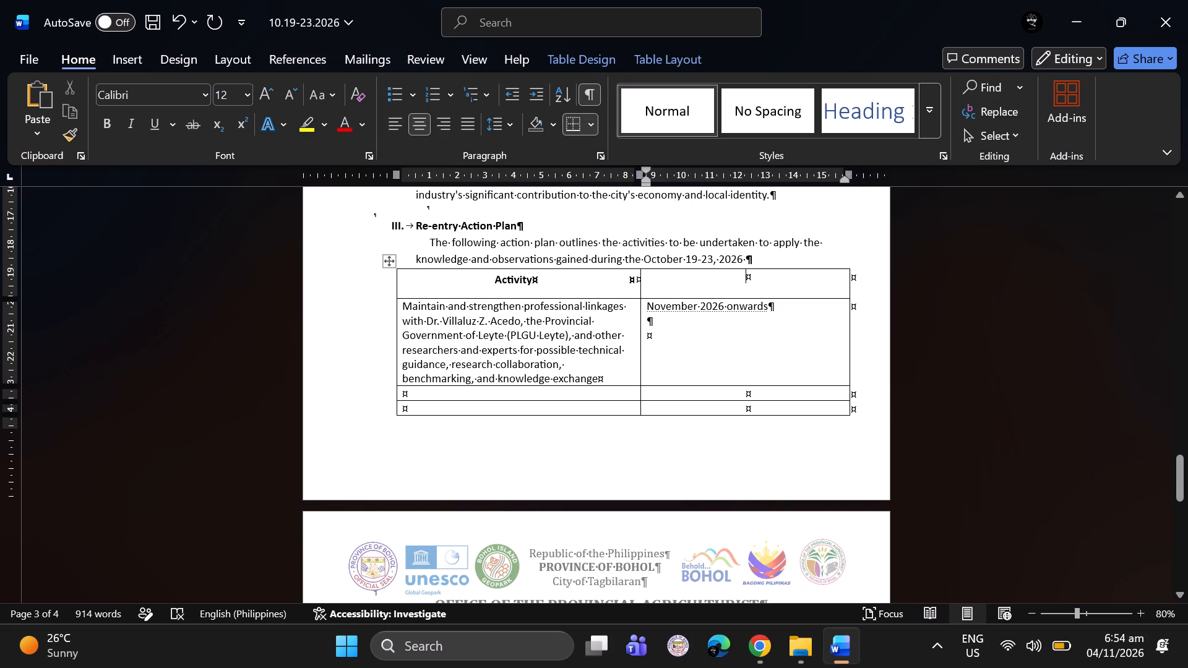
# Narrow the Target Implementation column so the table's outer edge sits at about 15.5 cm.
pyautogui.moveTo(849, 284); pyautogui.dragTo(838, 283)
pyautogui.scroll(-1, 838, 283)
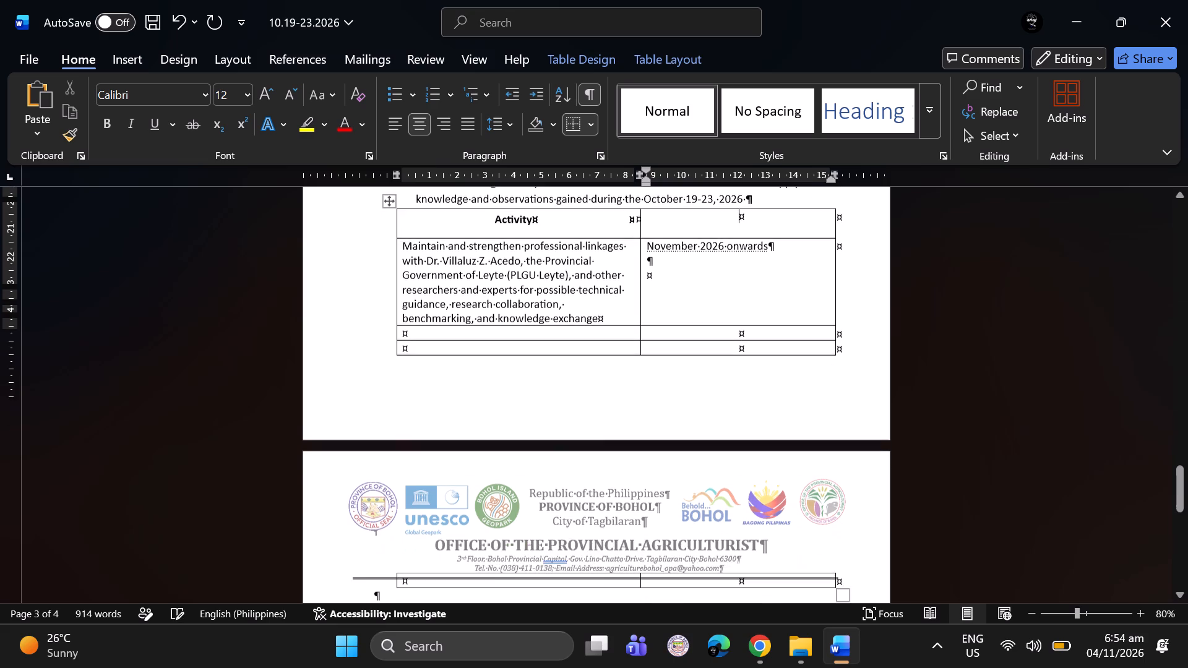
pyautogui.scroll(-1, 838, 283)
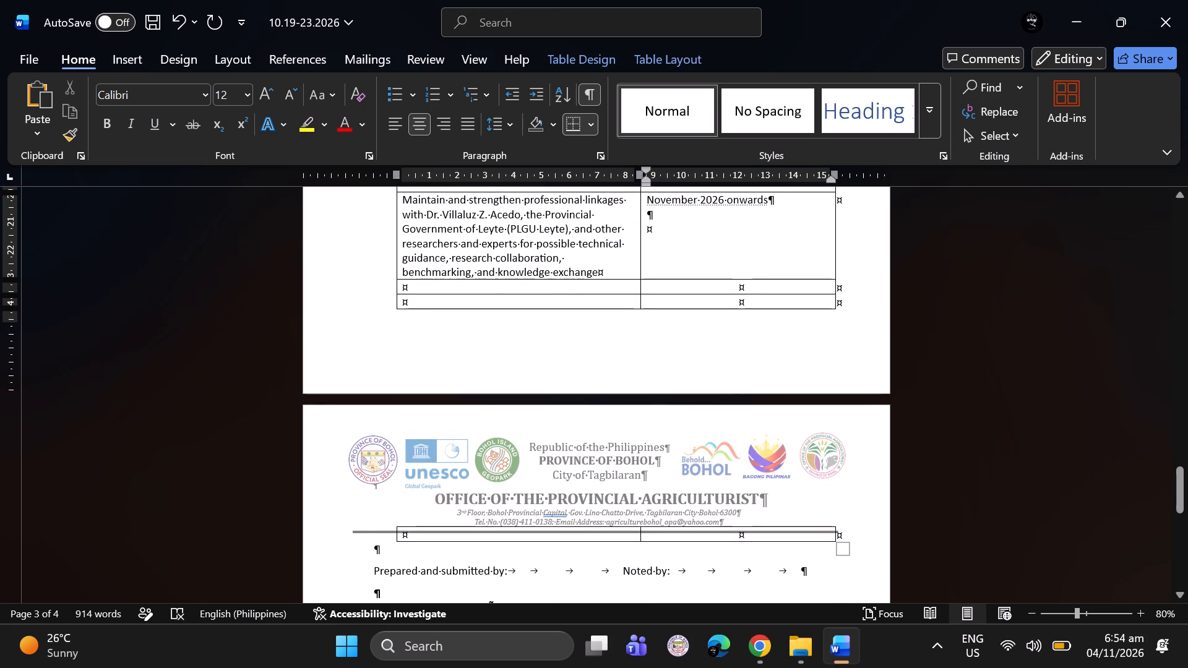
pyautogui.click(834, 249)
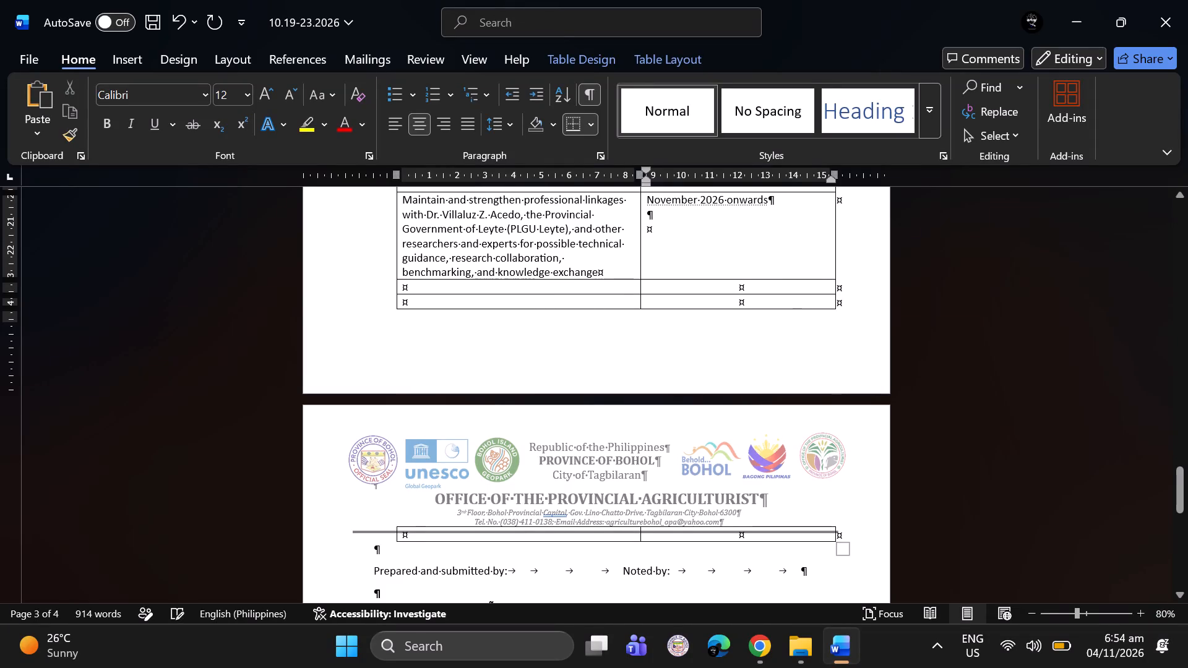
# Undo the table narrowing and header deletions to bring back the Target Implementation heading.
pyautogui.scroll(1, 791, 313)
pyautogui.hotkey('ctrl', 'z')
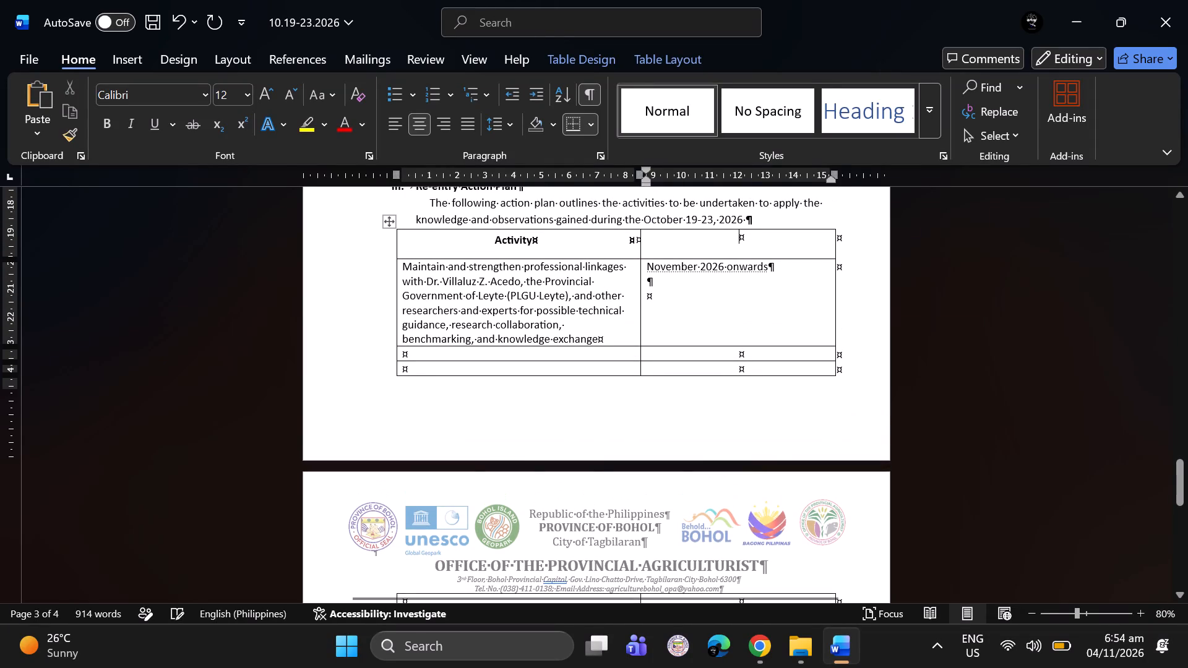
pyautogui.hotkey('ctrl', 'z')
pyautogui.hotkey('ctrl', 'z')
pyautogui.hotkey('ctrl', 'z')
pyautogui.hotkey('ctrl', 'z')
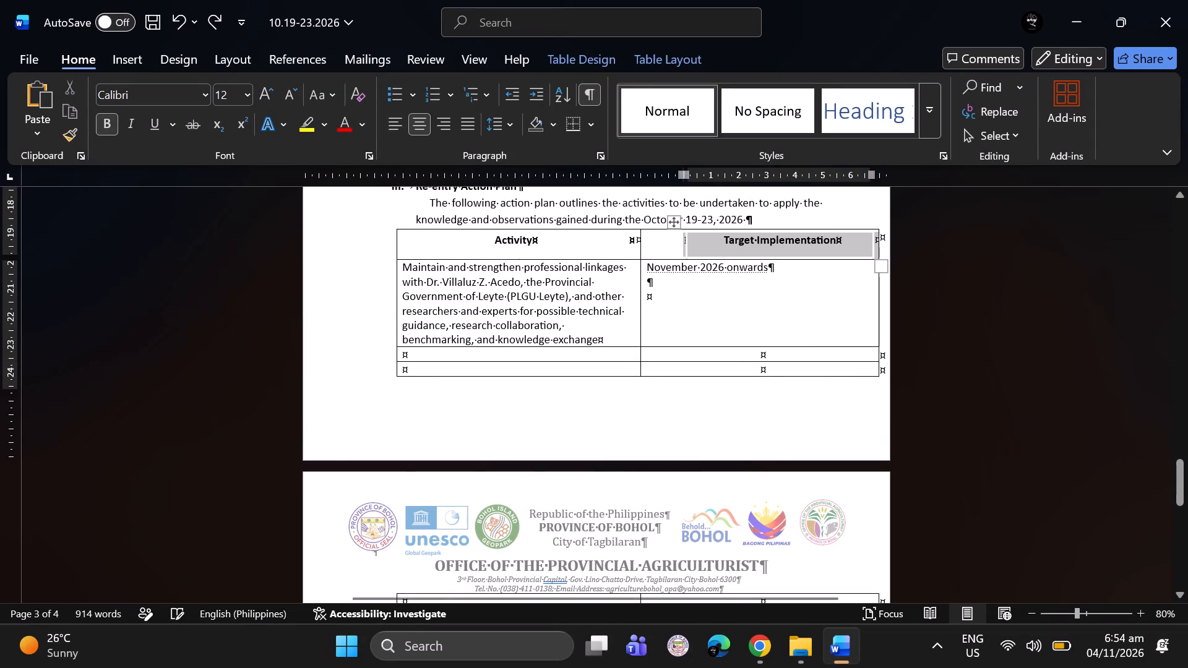
# Redo the undone header cell deletions and the narrowing of the Target Implementation column.
pyautogui.hotkey('ctrl', 'y')
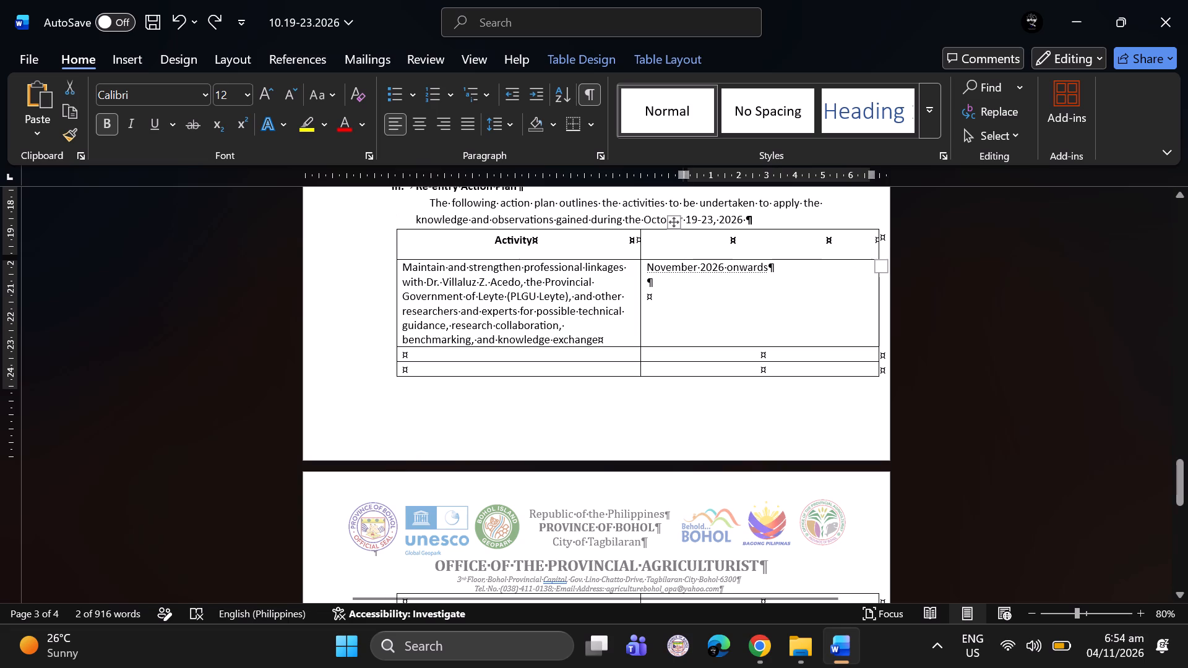
pyautogui.hotkey('ctrl', 'y')
pyautogui.hotkey('ctrl', 'y')
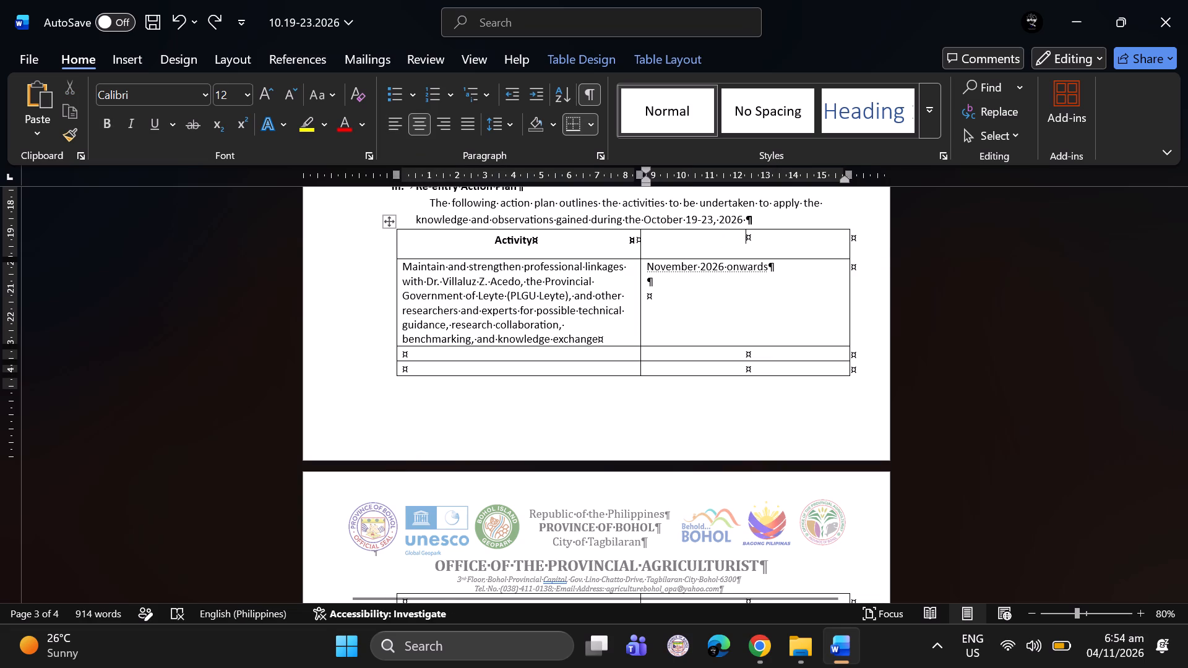
# Enter the bold heading "Target Implementations" in the emptied header cell of the second column.
pyautogui.hotkey('shift', 't')
pyautogui.press('BackSpace')
pyautogui.hotkey('ctrl', 'b')
pyautogui.write('Target Implementations')
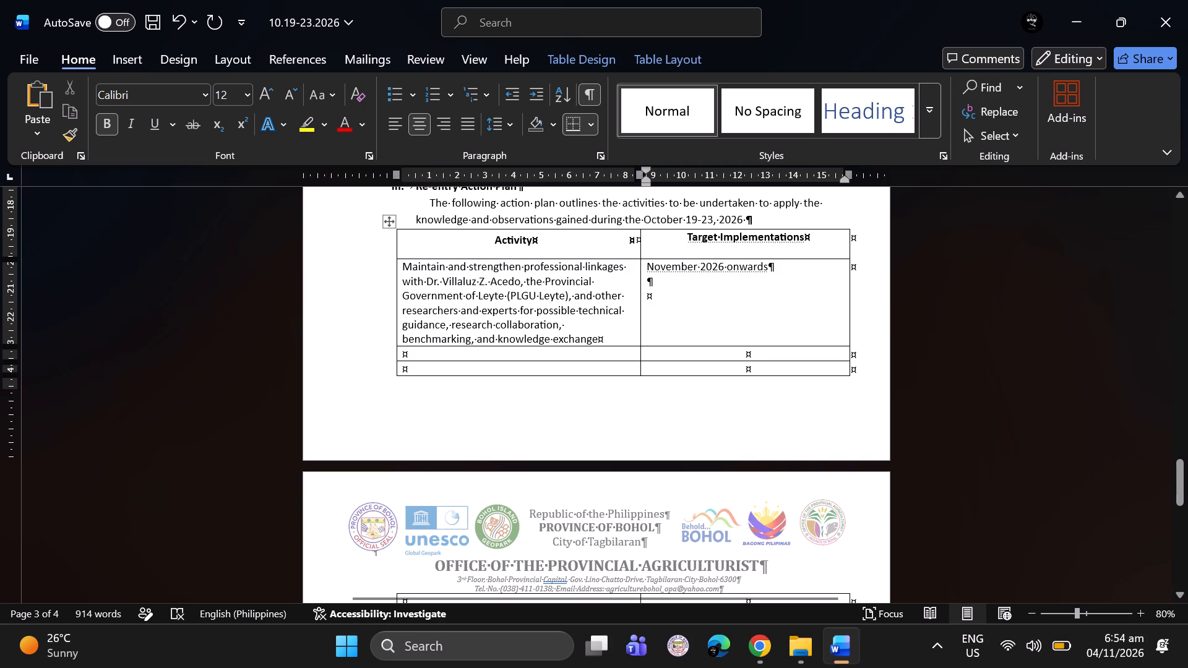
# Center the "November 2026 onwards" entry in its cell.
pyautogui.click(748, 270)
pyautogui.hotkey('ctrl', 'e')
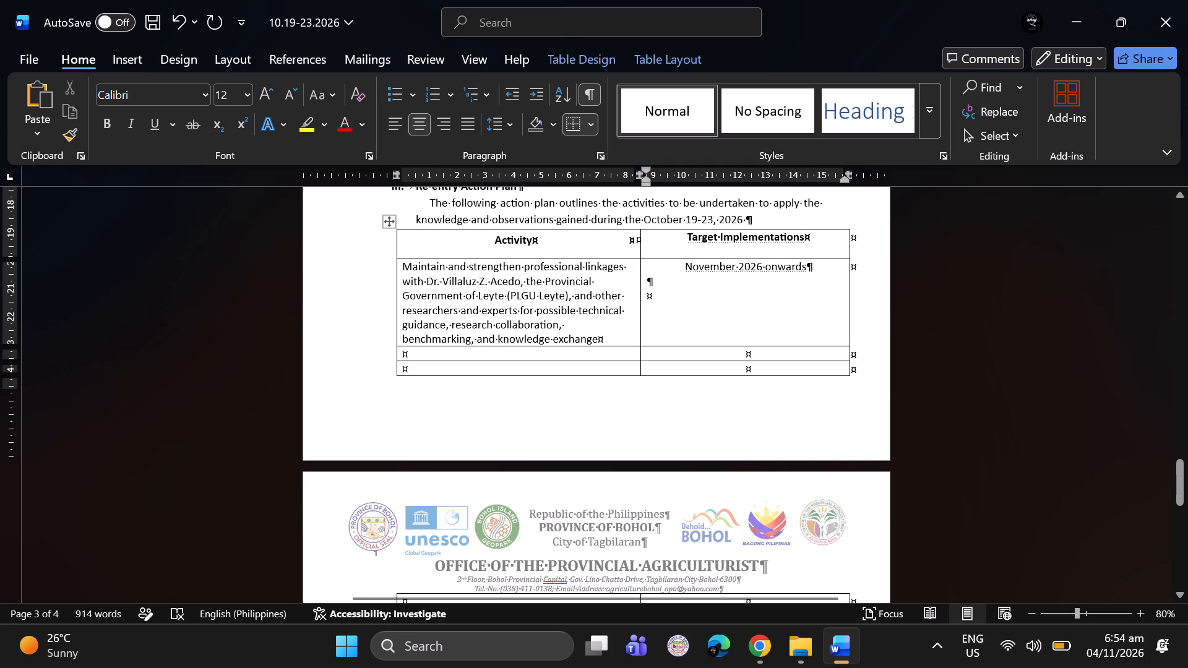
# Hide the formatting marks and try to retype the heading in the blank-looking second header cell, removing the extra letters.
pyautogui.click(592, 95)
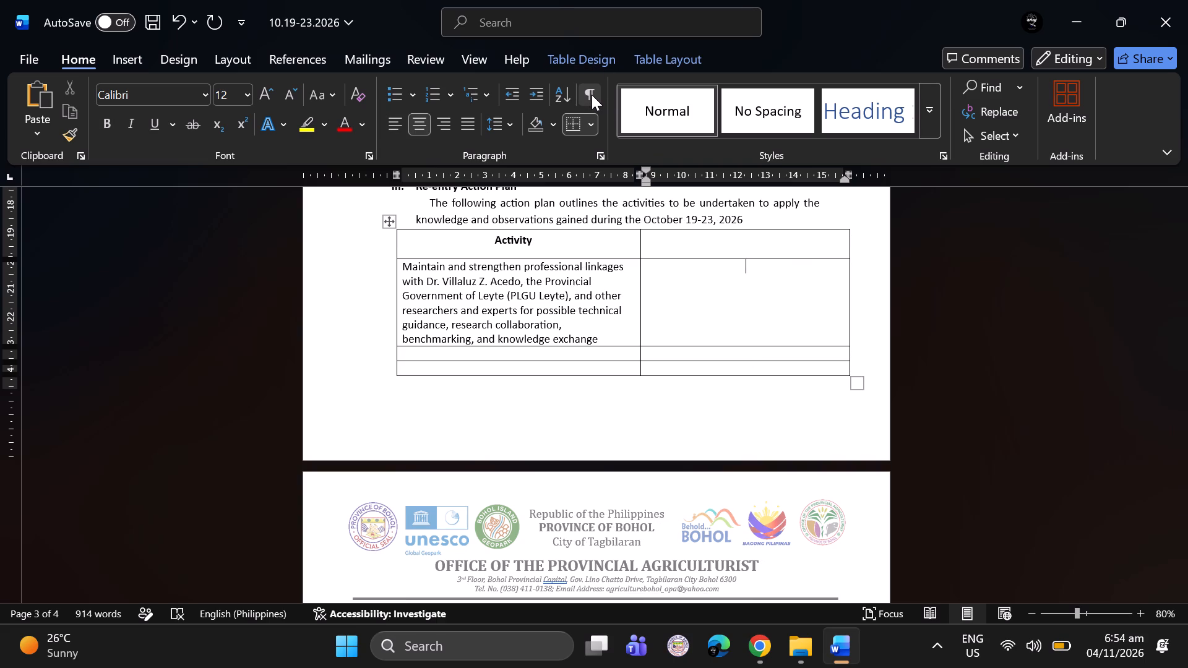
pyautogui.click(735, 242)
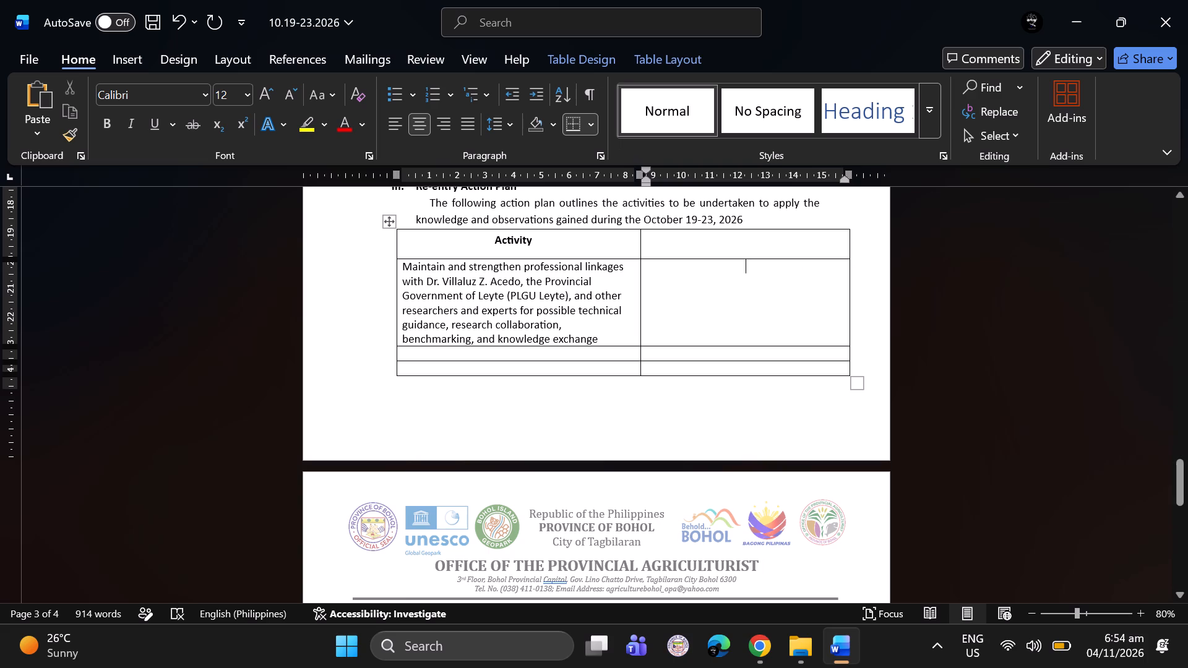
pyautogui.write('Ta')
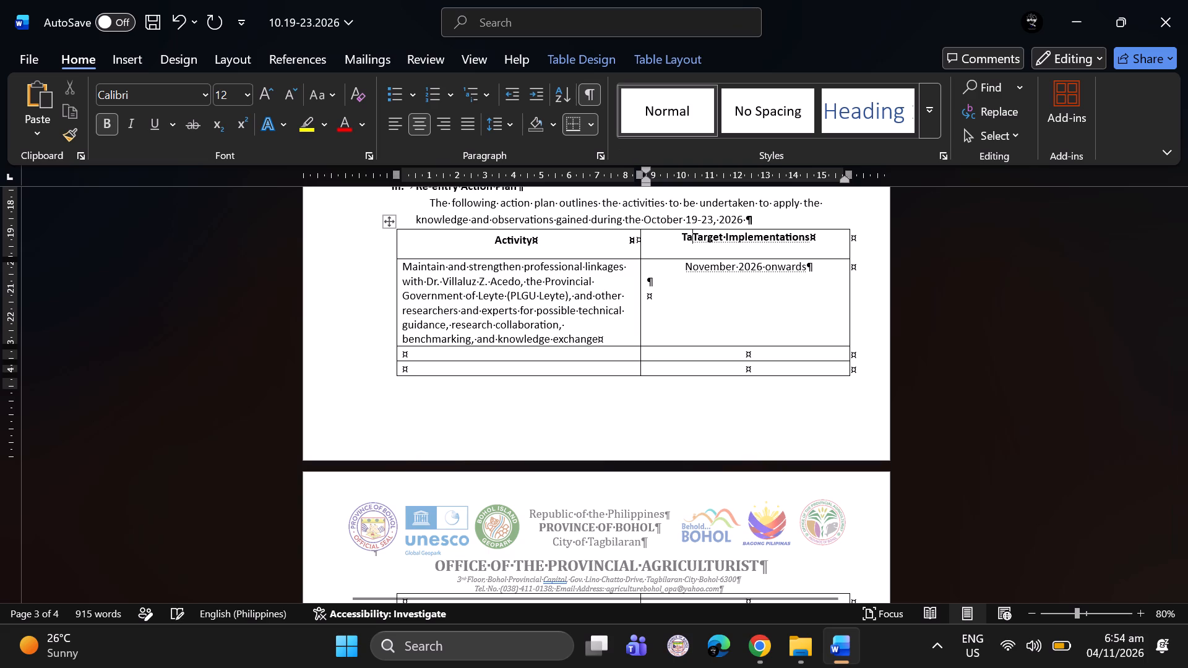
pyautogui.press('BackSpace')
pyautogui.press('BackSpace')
# Turn off the display of formatting marks again.
pyautogui.click(596, 313)
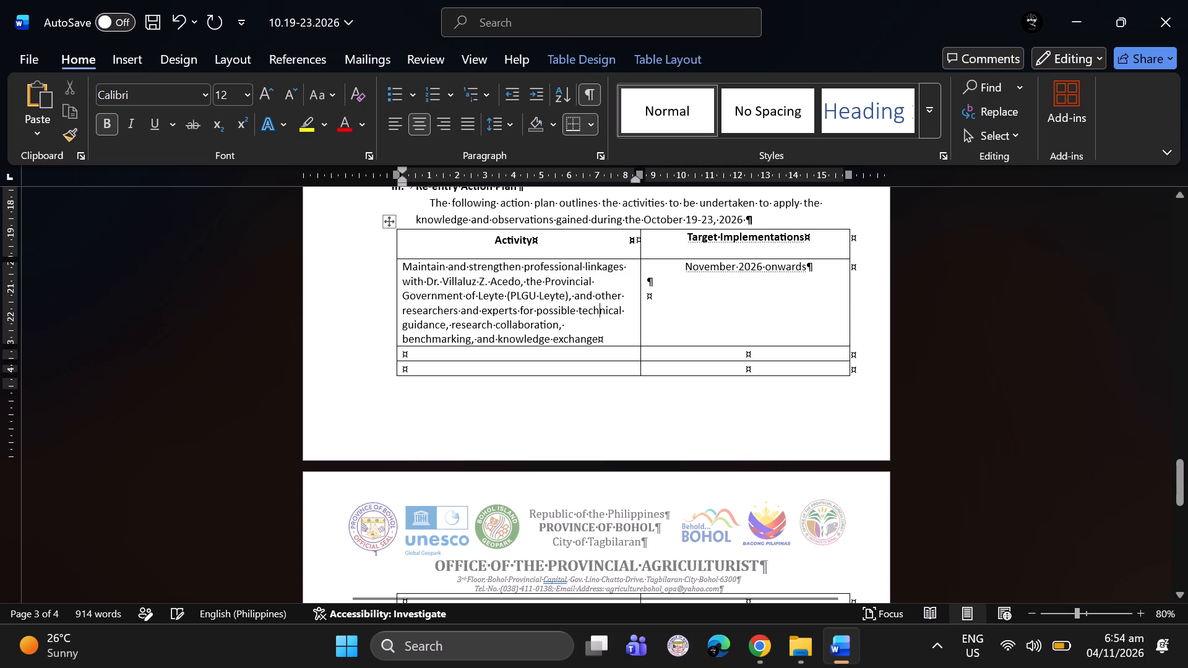
pyautogui.click(587, 93)
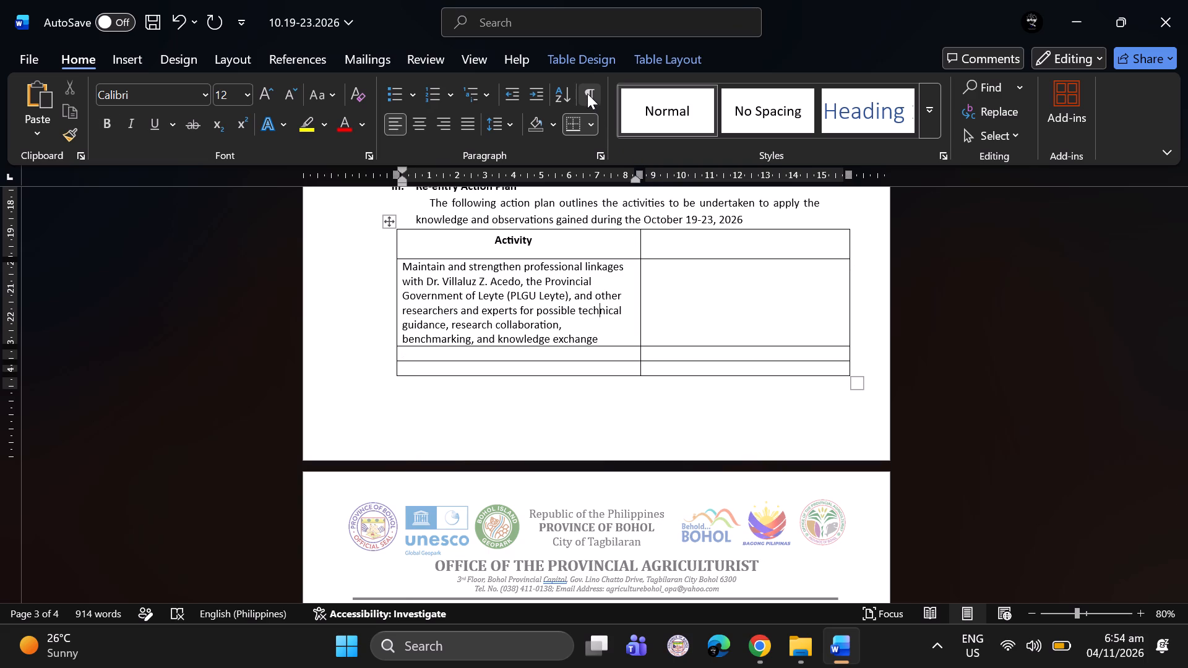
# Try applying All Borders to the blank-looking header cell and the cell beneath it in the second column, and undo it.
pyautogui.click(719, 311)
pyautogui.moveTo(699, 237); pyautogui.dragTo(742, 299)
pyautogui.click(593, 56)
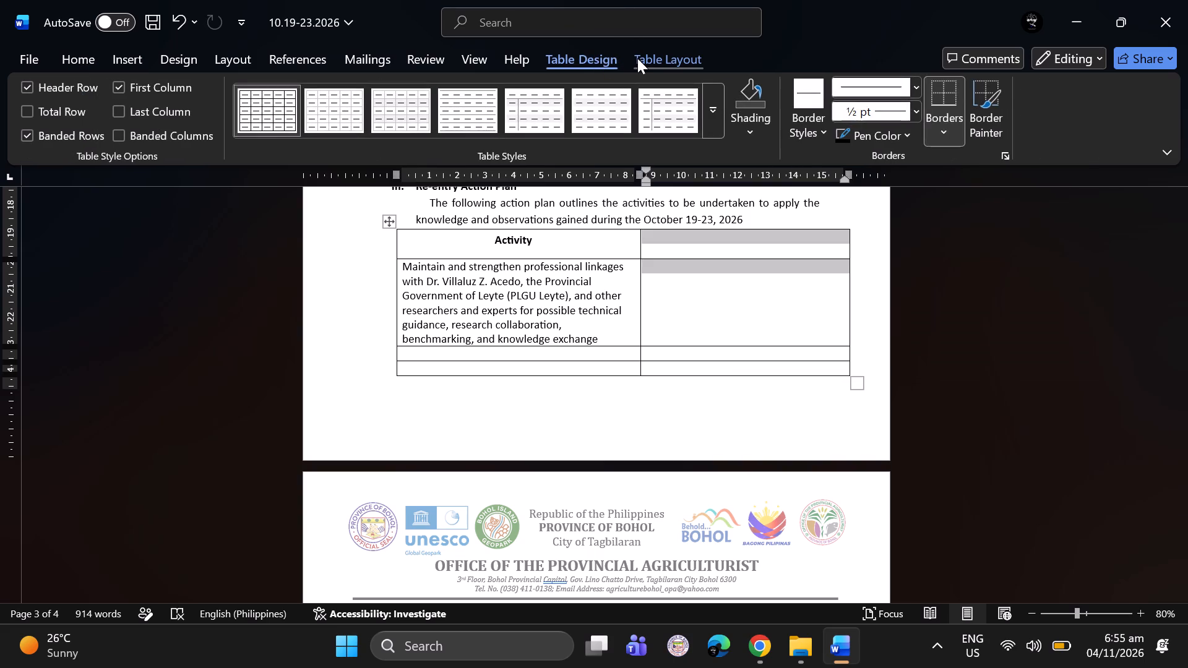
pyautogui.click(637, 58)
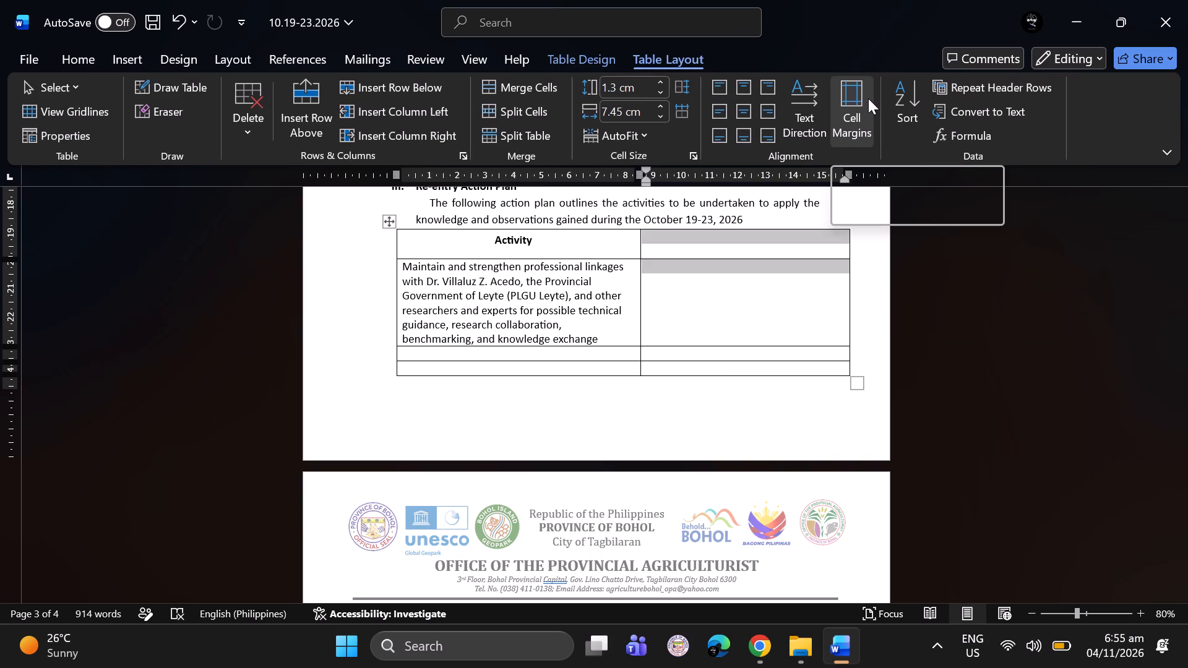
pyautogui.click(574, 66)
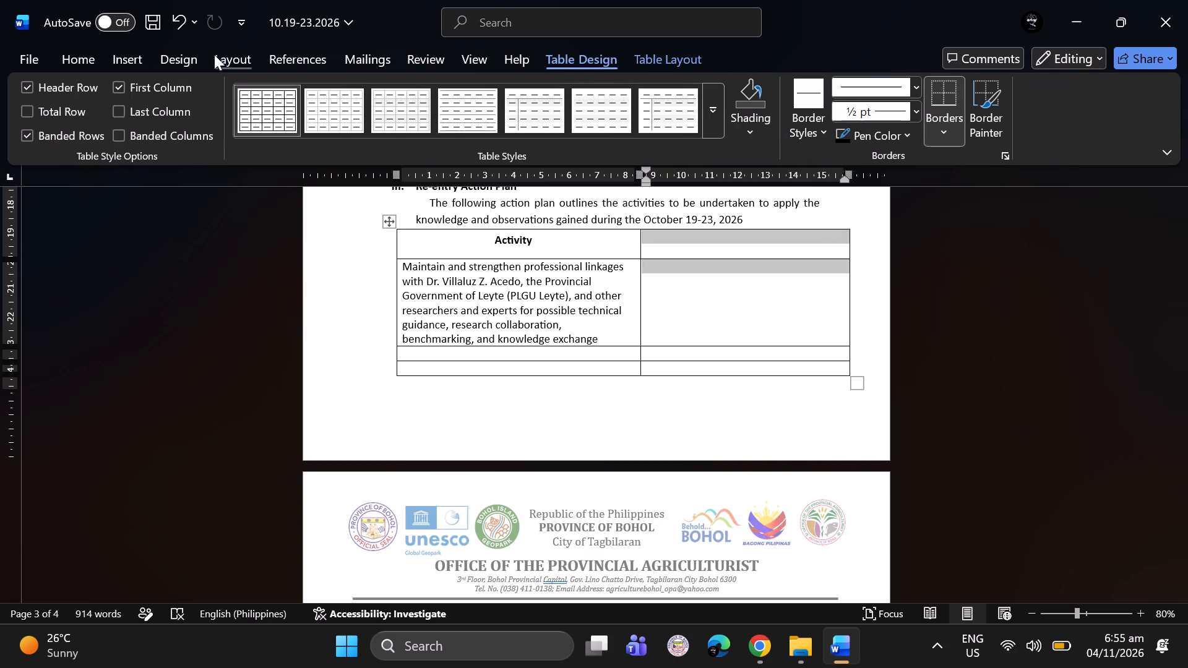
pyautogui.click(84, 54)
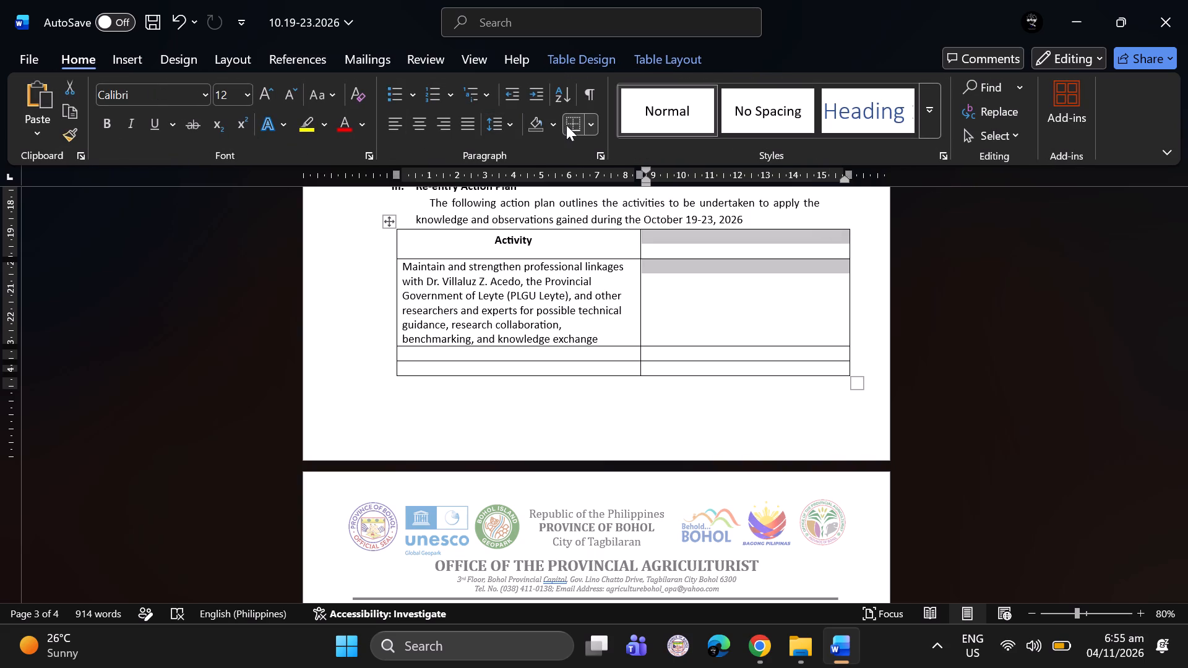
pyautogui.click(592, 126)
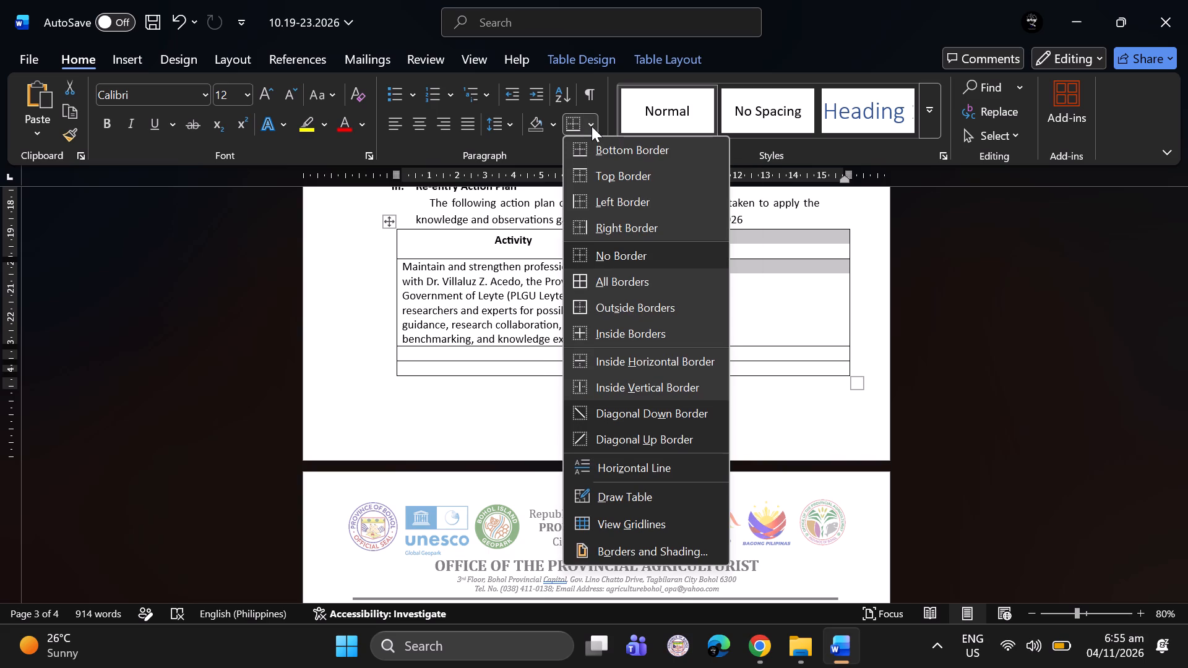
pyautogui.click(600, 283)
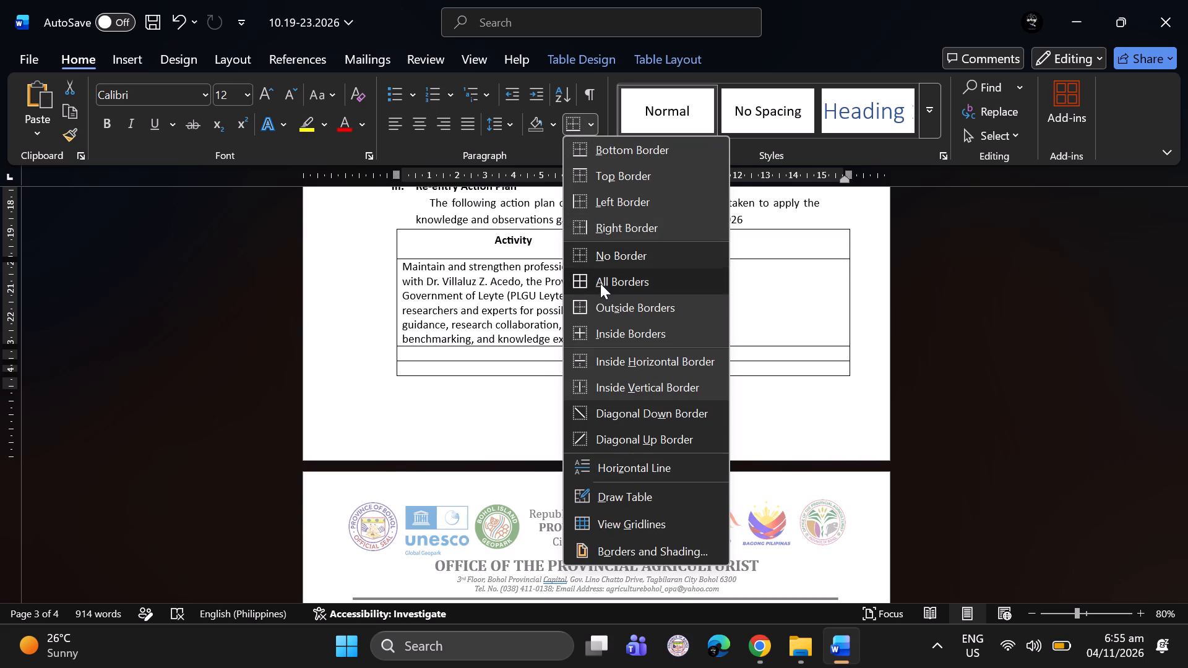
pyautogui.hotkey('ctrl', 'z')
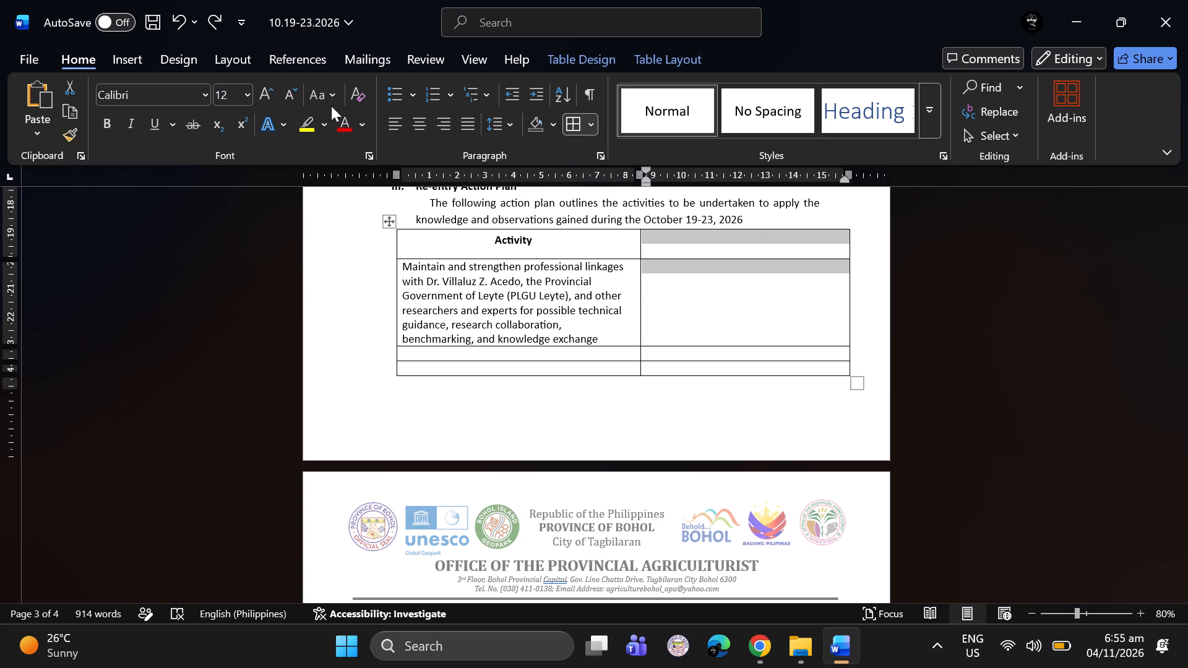
# Clear all text formatting from the selected second-column header cell and the cell beneath it.
pyautogui.click(355, 96)
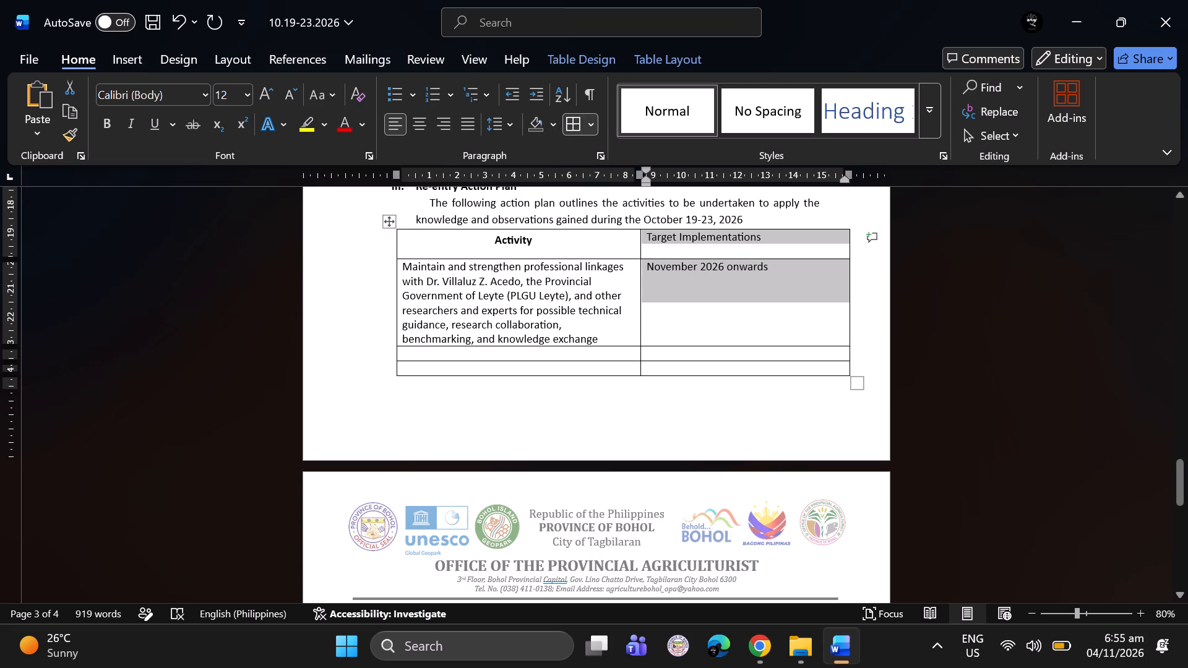
# Center the text of the "Target Implementations" heading and the "November 2026 onwards" entry horizontally.
pyautogui.click(696, 326)
pyautogui.moveTo(683, 272); pyautogui.dragTo(682, 269)
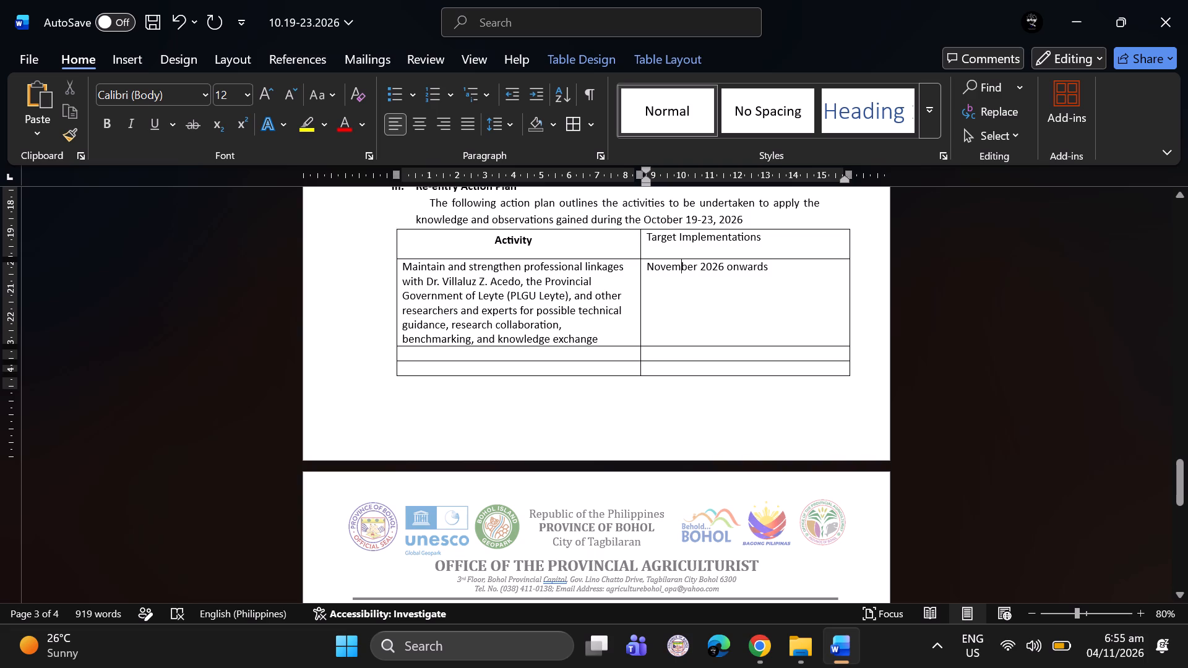
pyautogui.moveTo(682, 269); pyautogui.dragTo(671, 247)
pyautogui.hotkey('ctrl', 'e')
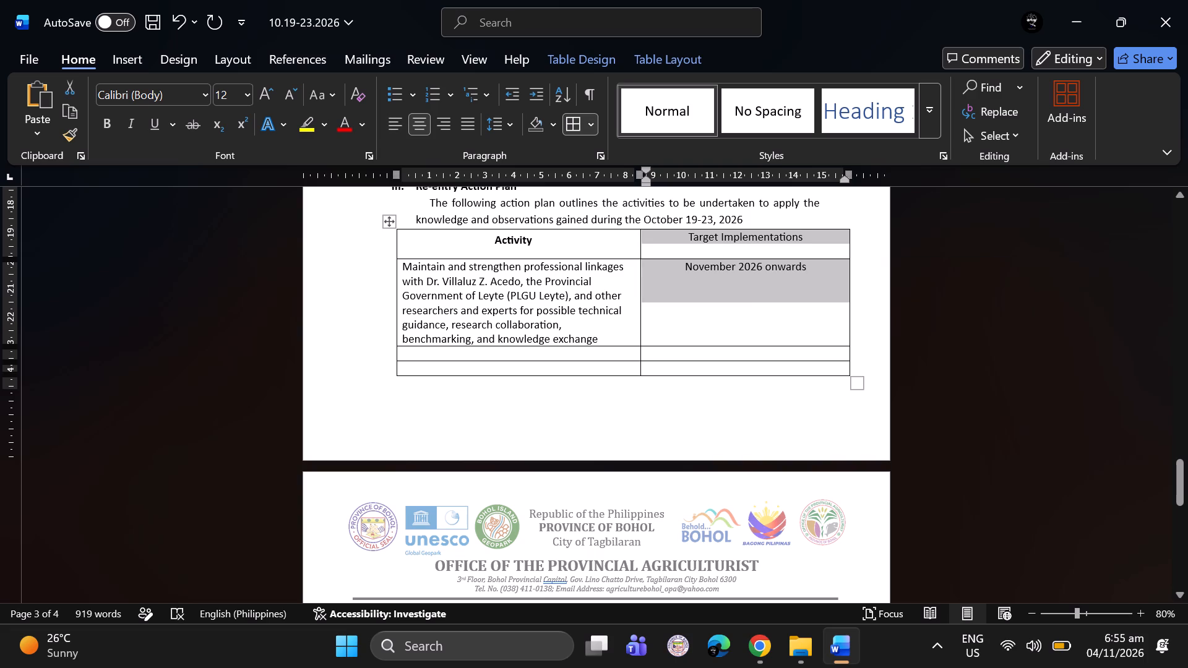
# Make the "Target Implementations" heading bold.
pyautogui.moveTo(671, 247); pyautogui.dragTo(796, 239)
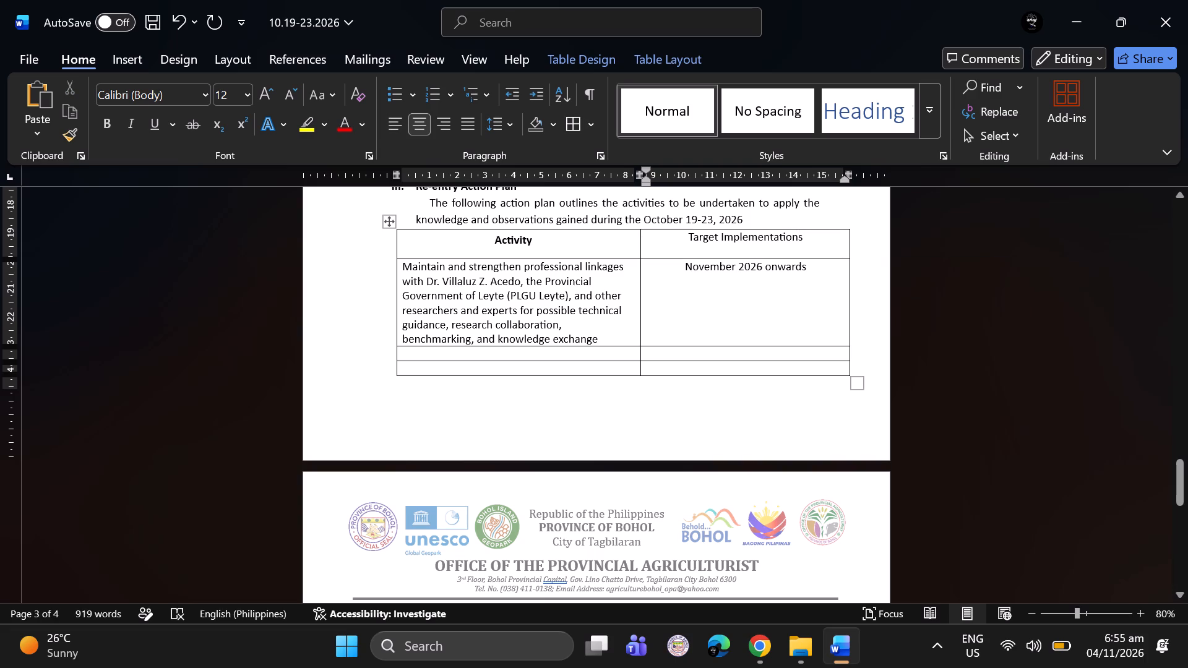
pyautogui.moveTo(809, 238); pyautogui.dragTo(694, 238)
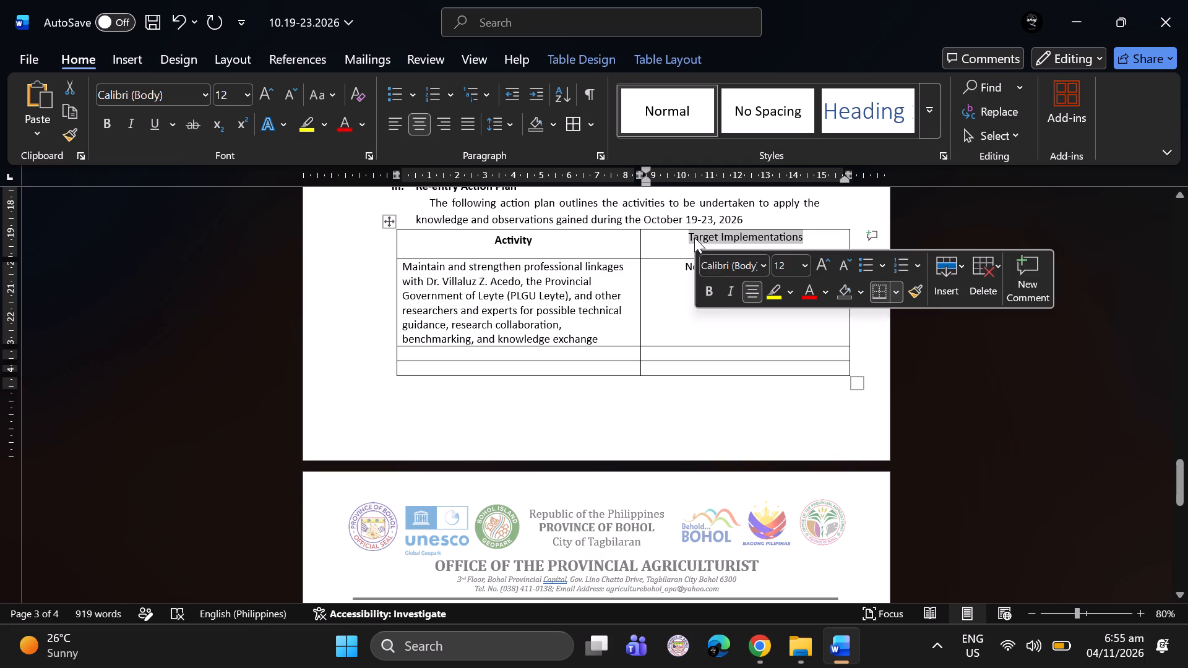
pyautogui.hotkey('ctrl', 'b')
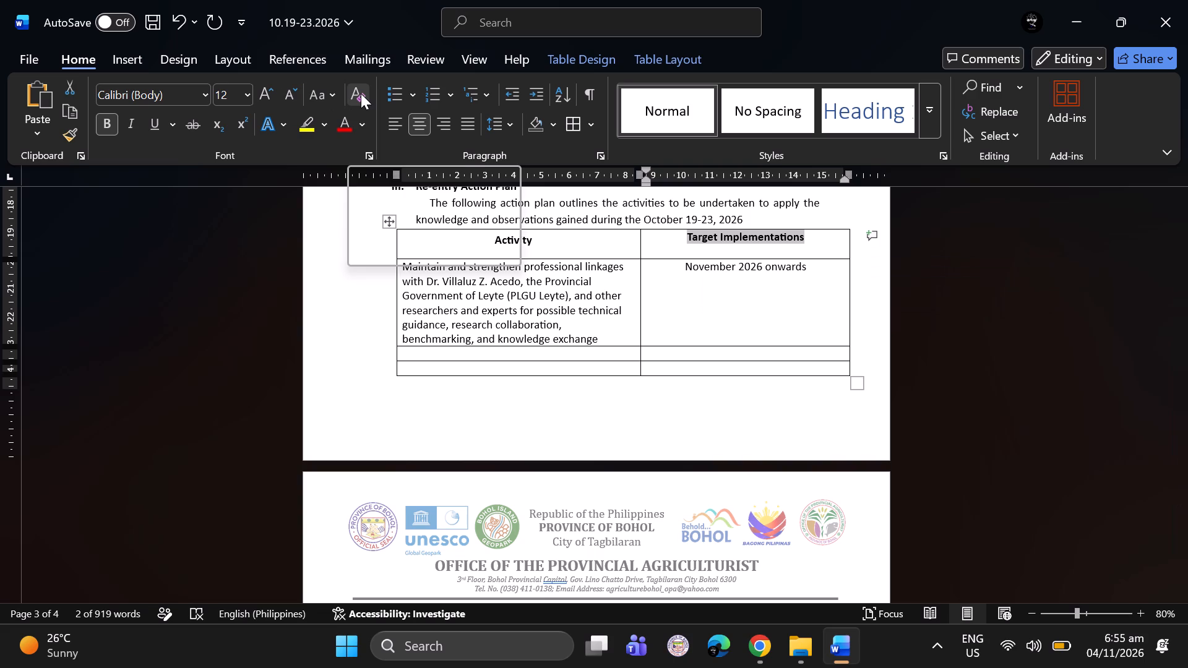
pyautogui.click(707, 354)
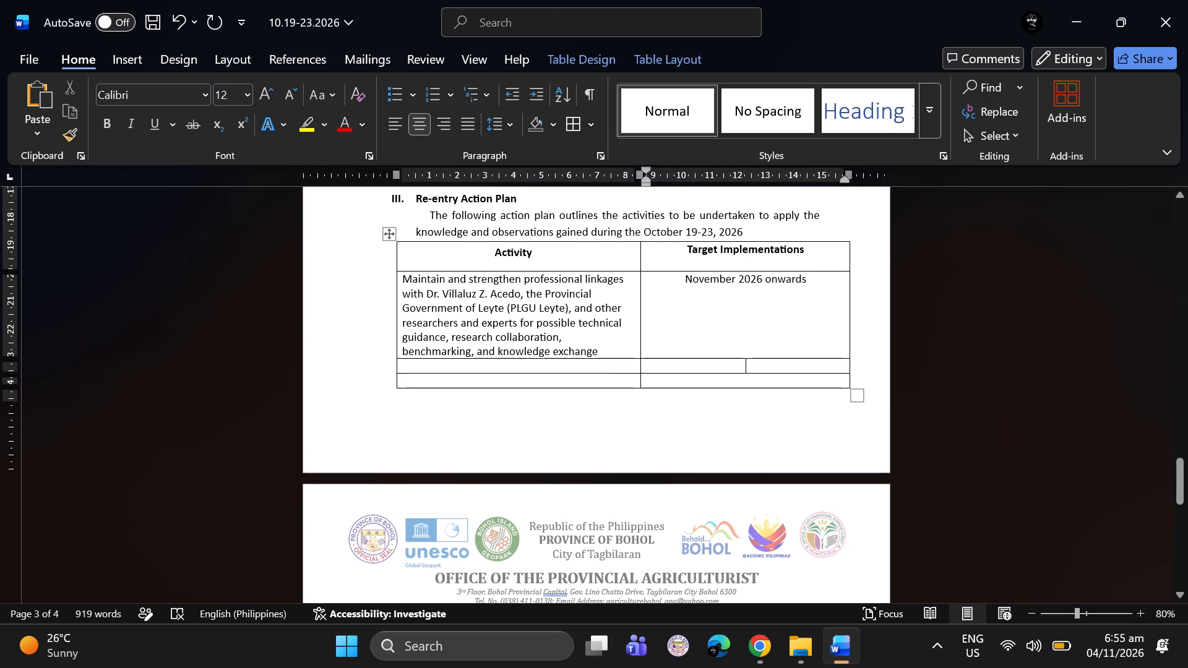
# Center the "Target Implementations" heading both vertically and horizontally within its header cell.
pyautogui.moveTo(688, 250); pyautogui.dragTo(811, 258)
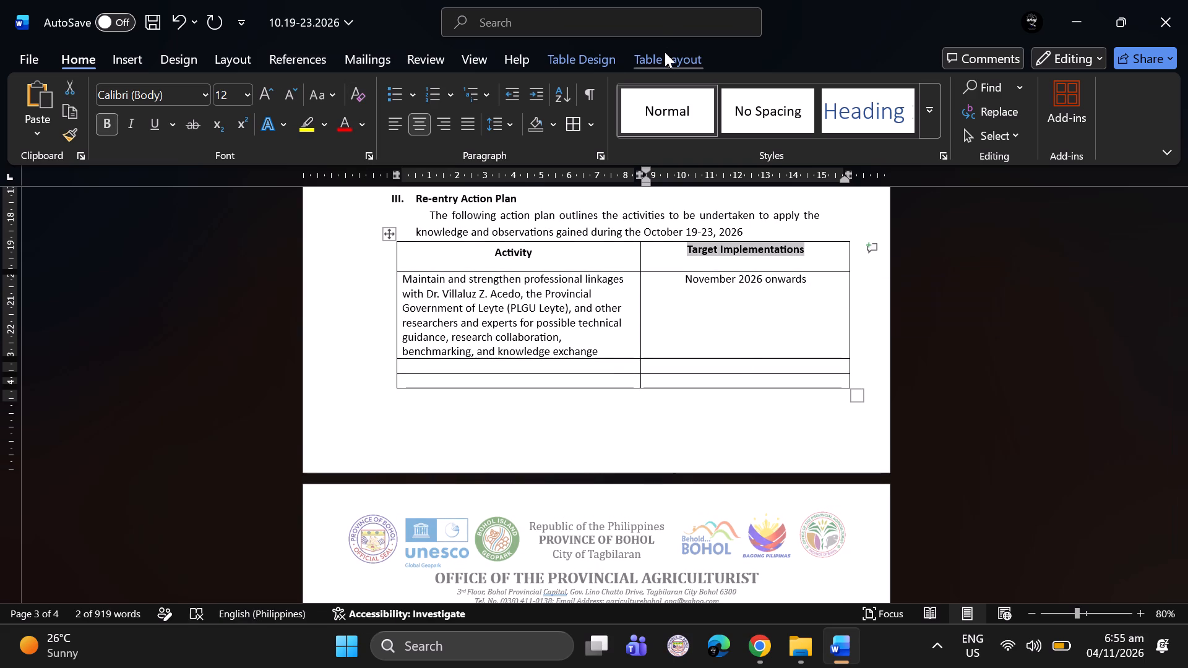
pyautogui.click(592, 56)
pyautogui.click(636, 54)
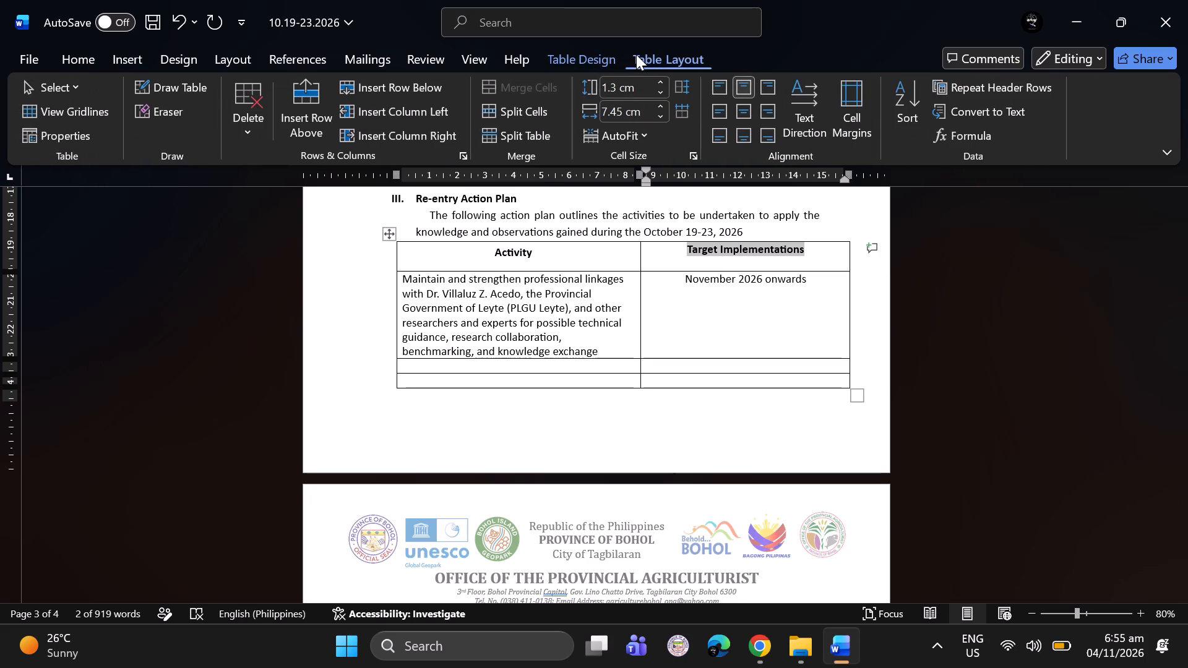
pyautogui.click(742, 111)
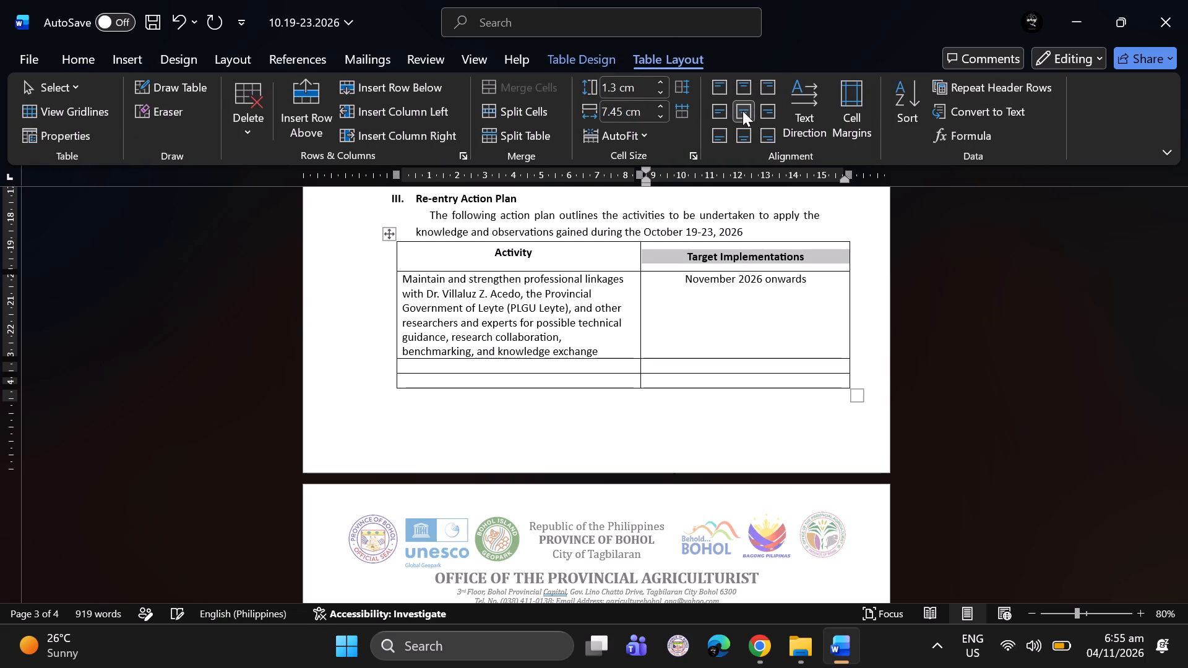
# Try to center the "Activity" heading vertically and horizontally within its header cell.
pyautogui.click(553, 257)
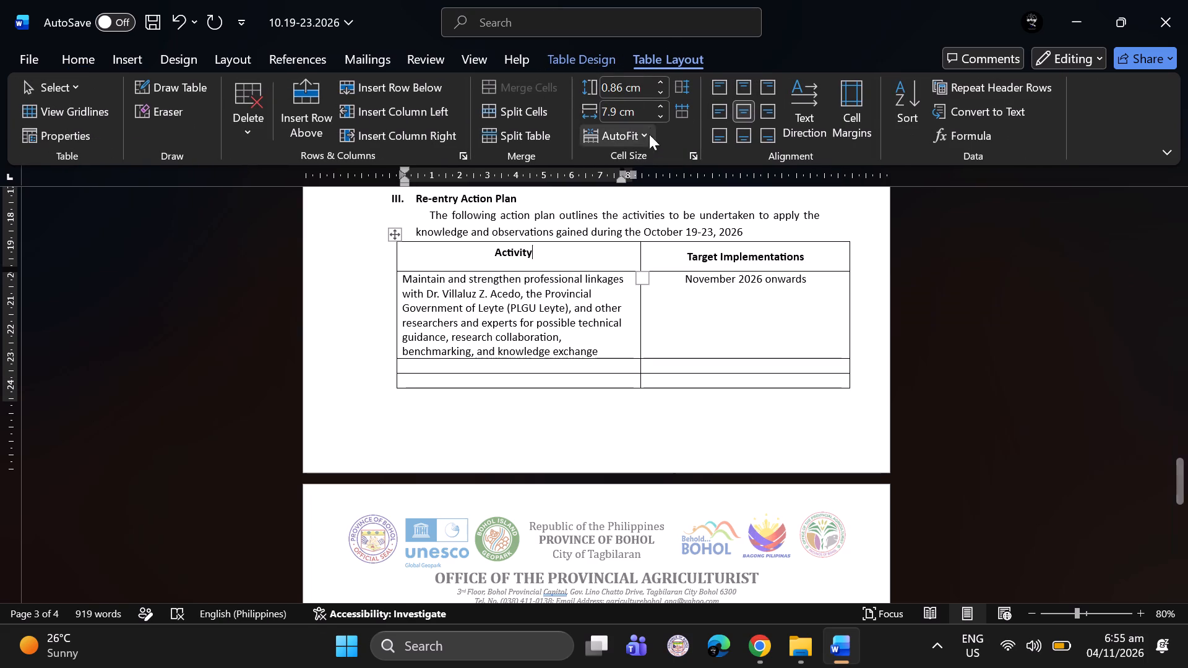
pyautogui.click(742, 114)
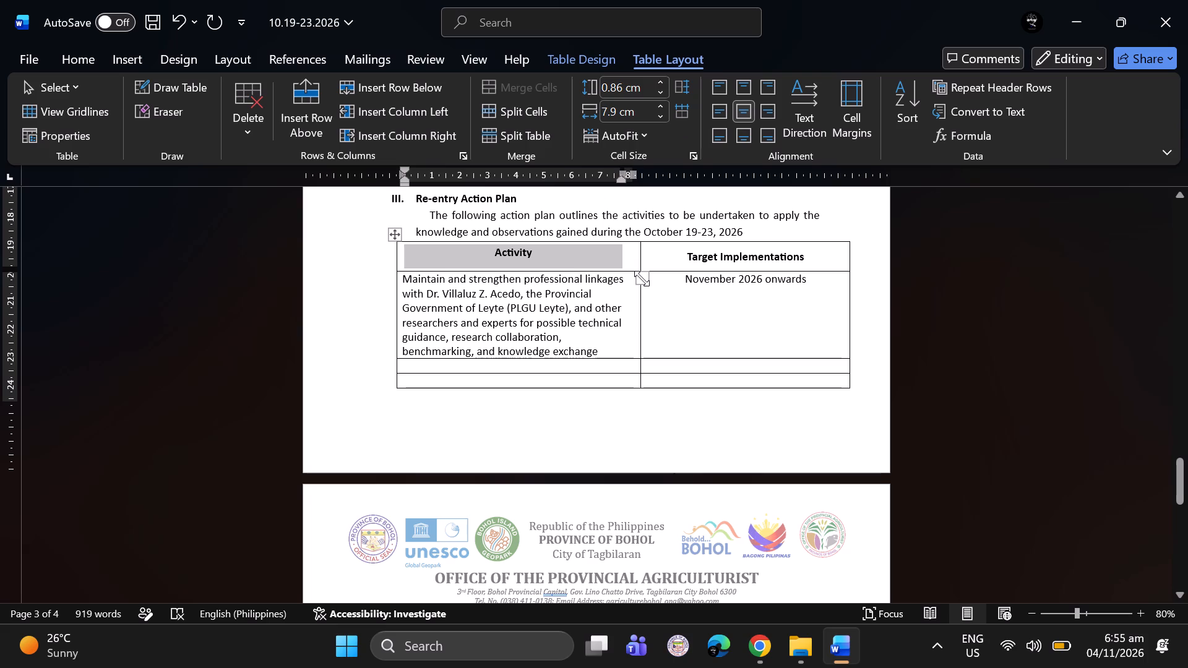
# Delete the small nested table holding the "Activity" heading from the first header cell.
pyautogui.click(393, 233)
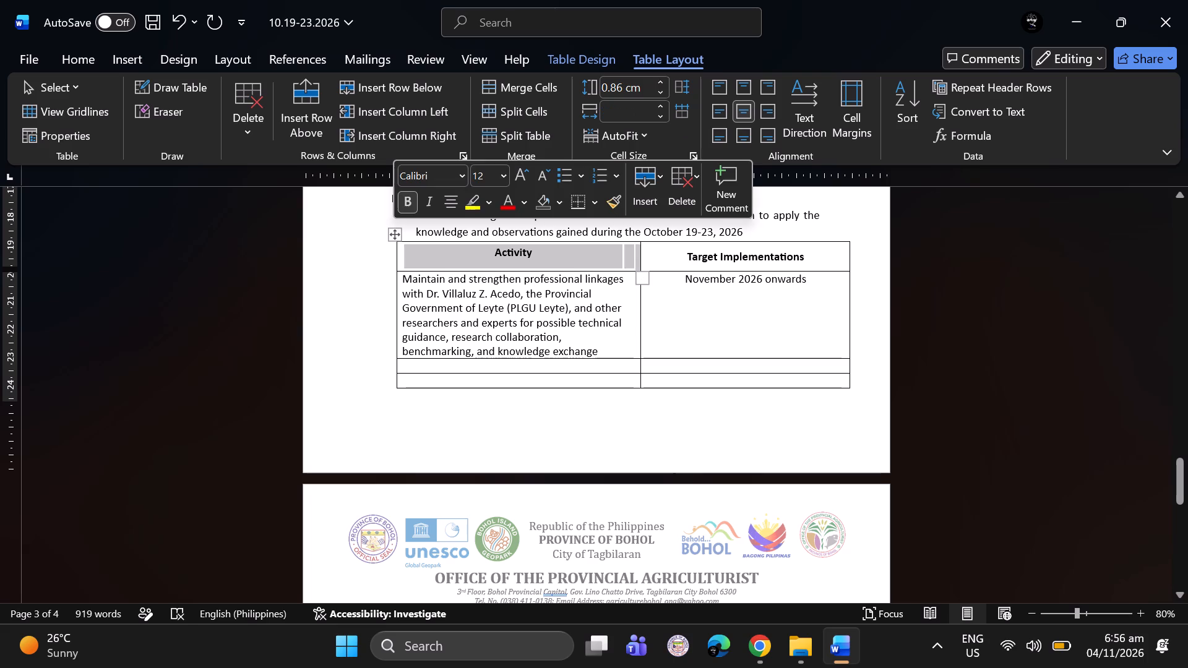
pyautogui.press('BackSpace')
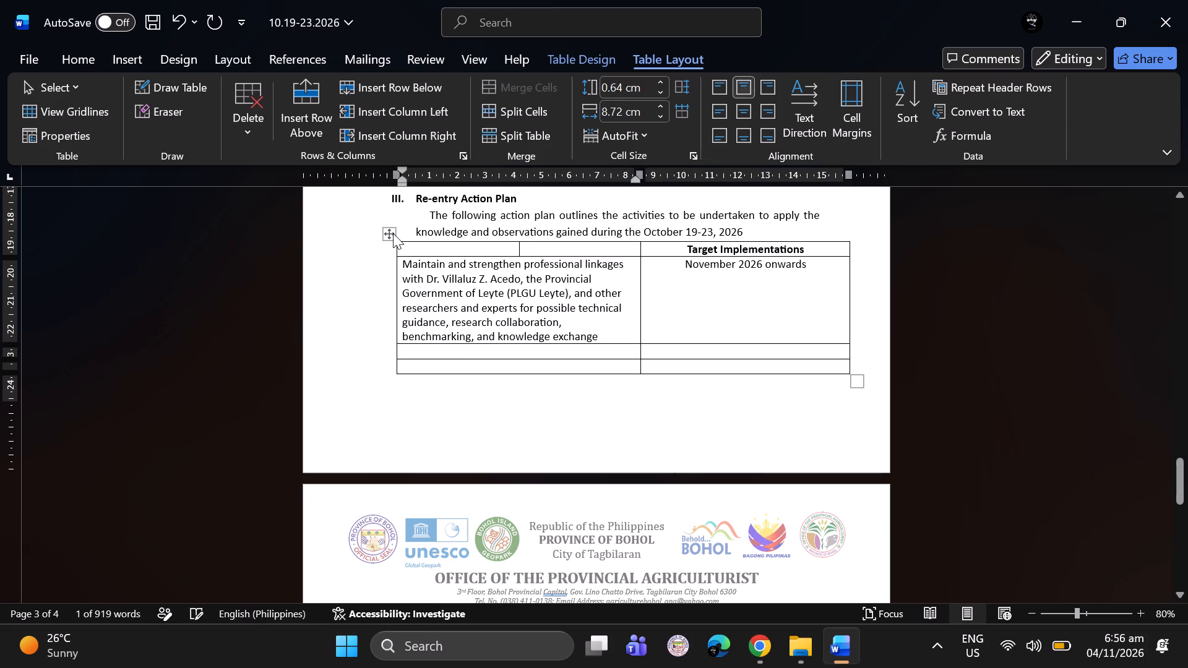
# Remove the trial letter "A" from the first header cell and clear the cell's text formatting.
pyautogui.hotkey('shift', 'a')
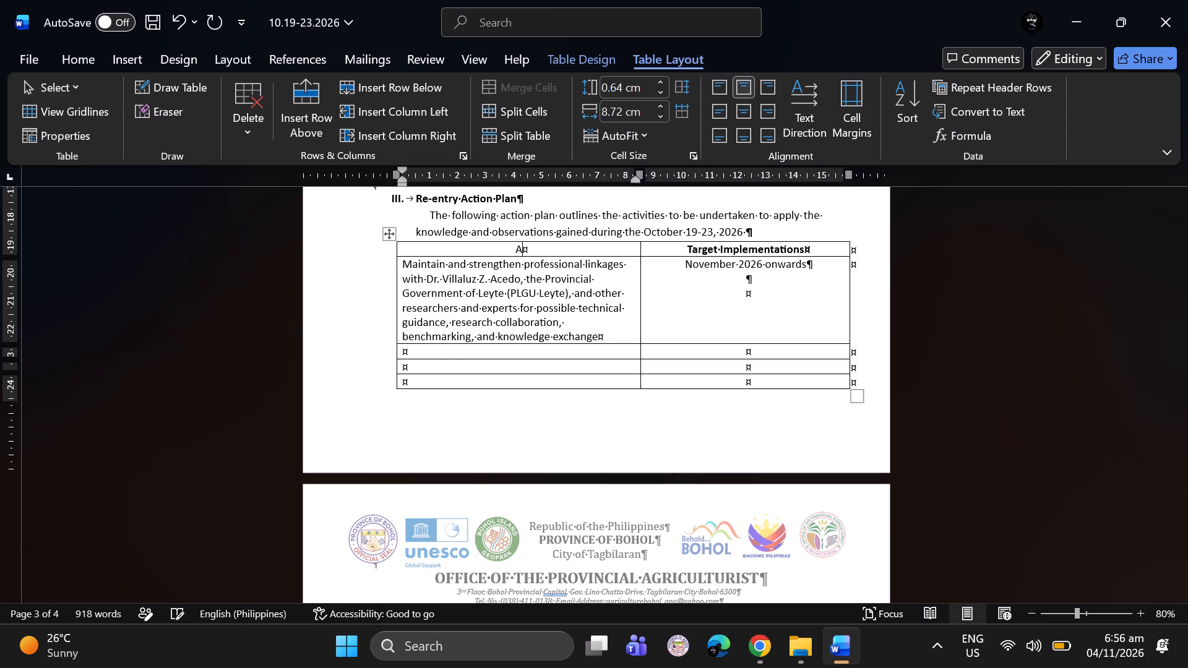
pyautogui.press('BackSpace')
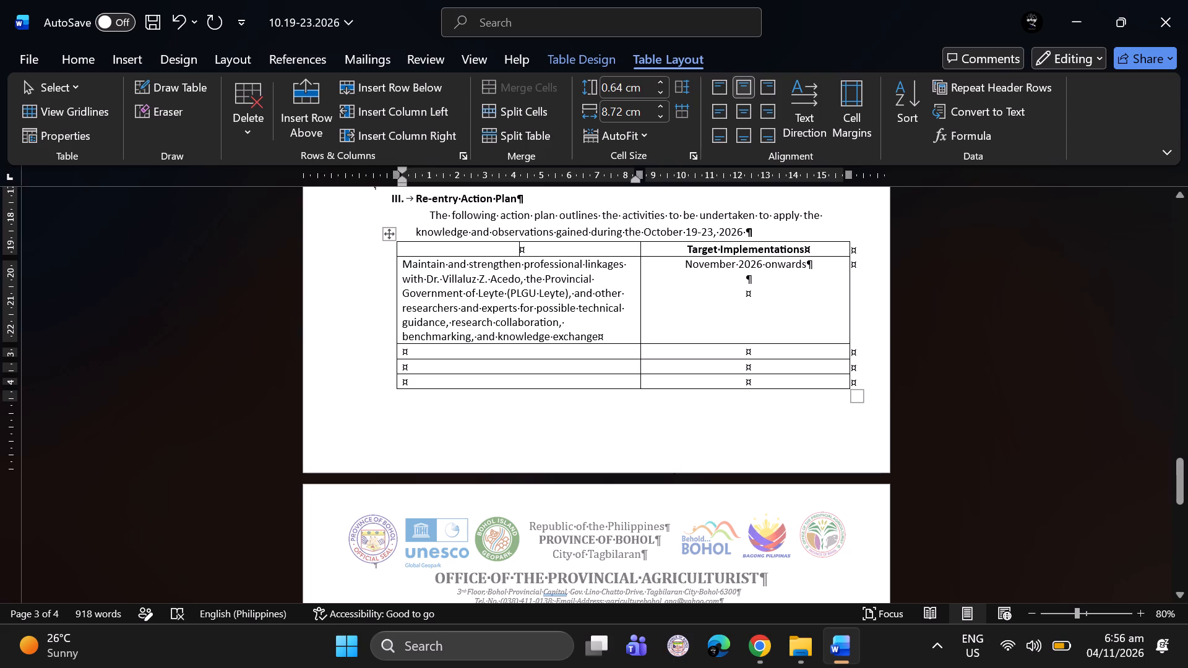
pyautogui.click(93, 51)
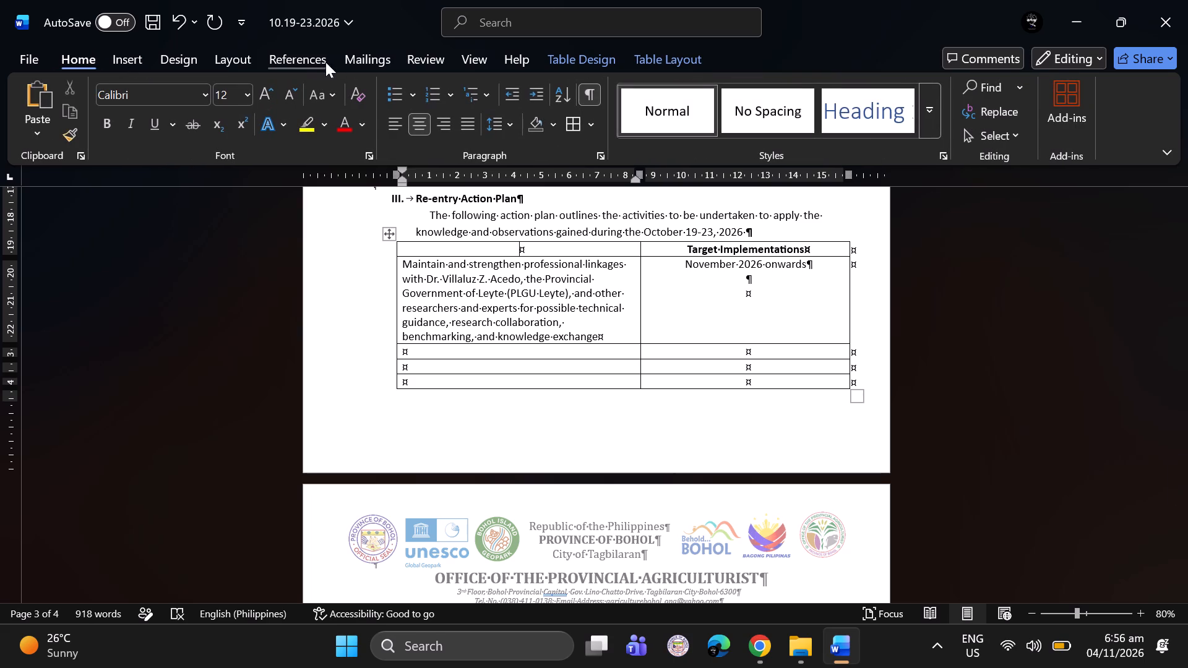
pyautogui.click(353, 97)
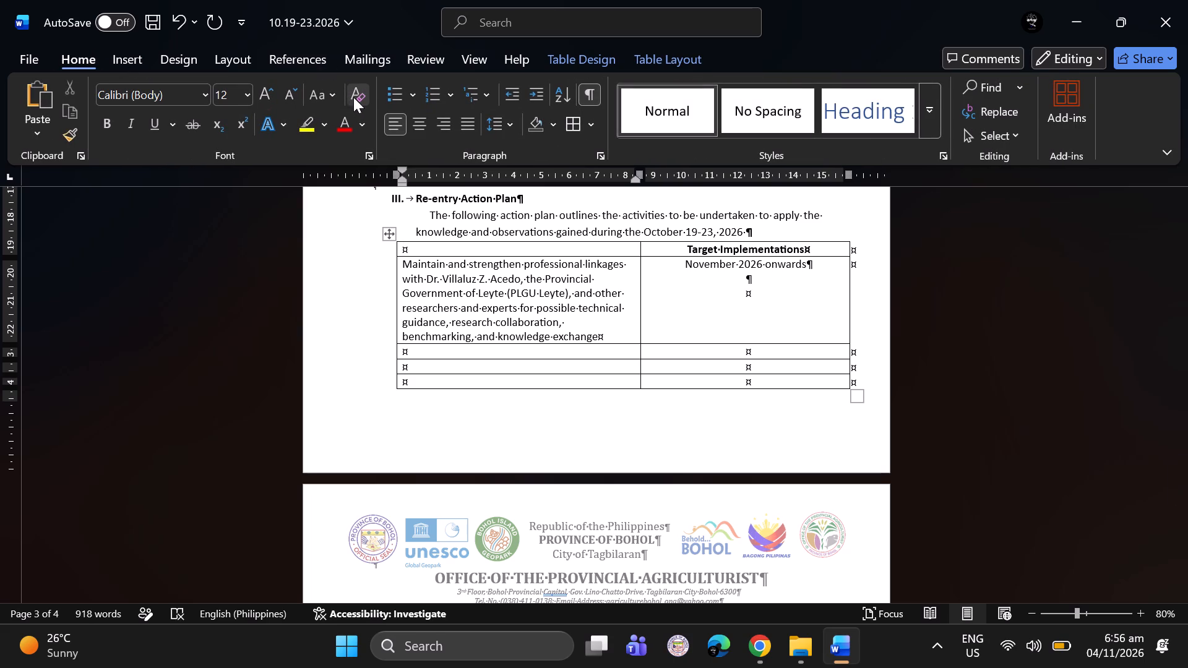
# Enter "Activity" as a bold, horizontally centered heading in the first header cell of the action plan table.
pyautogui.hotkey('ctrl', 'e')
pyautogui.write('Act')
pyautogui.press('BackSpace')
pyautogui.press('BackSpace')
pyautogui.press('BackSpace')
pyautogui.hotkey('ctrl', 'b')
pyautogui.write('Activity')
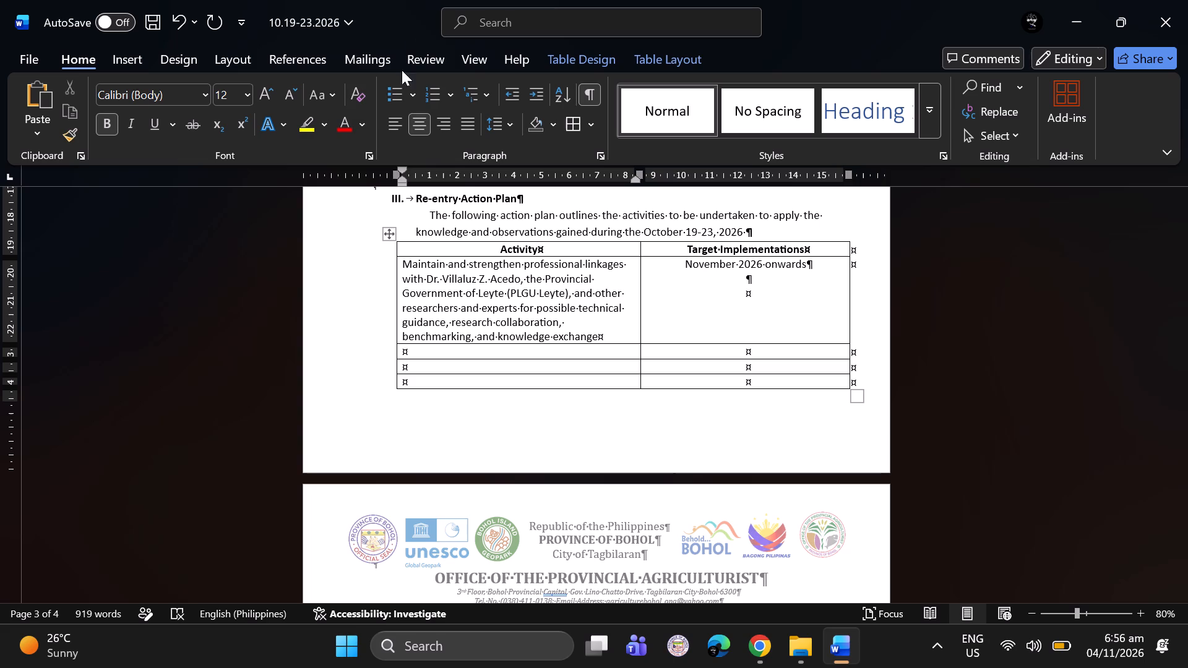
# Hide the paragraph and formatting marks in the document.
pyautogui.click(595, 95)
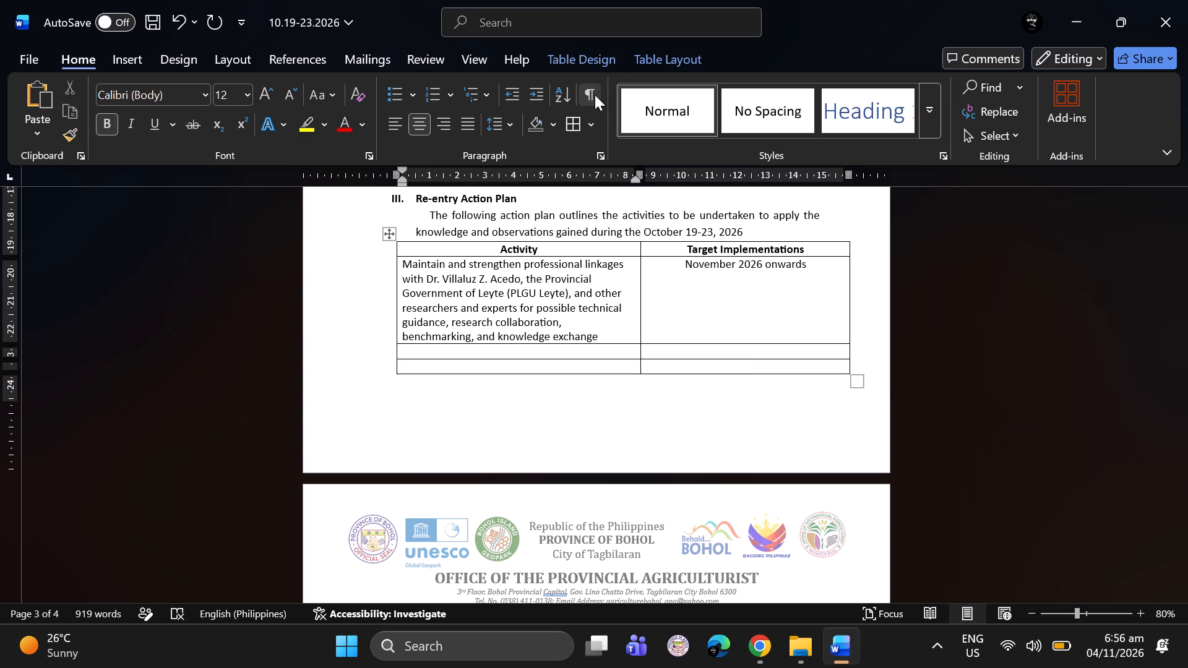
# Switch to the ChatGPT conversation in Chrome and review the drafted action plan activities with their target implementation dates.
pyautogui.click(754, 634)
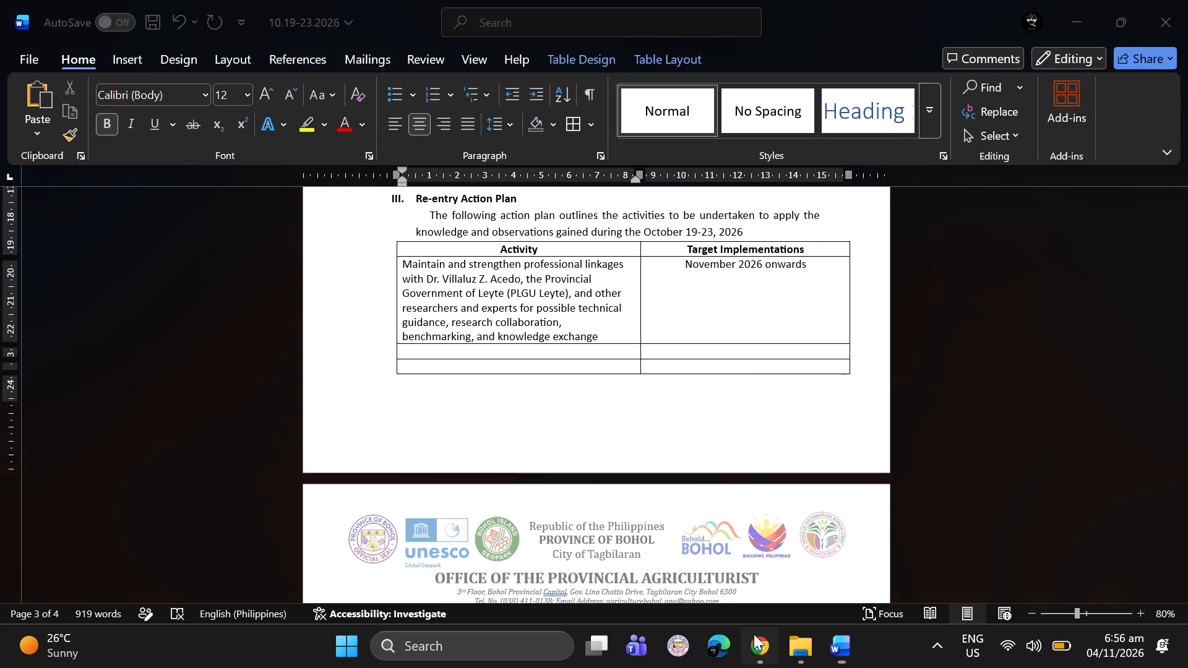
pyautogui.scroll(6, 683, 405)
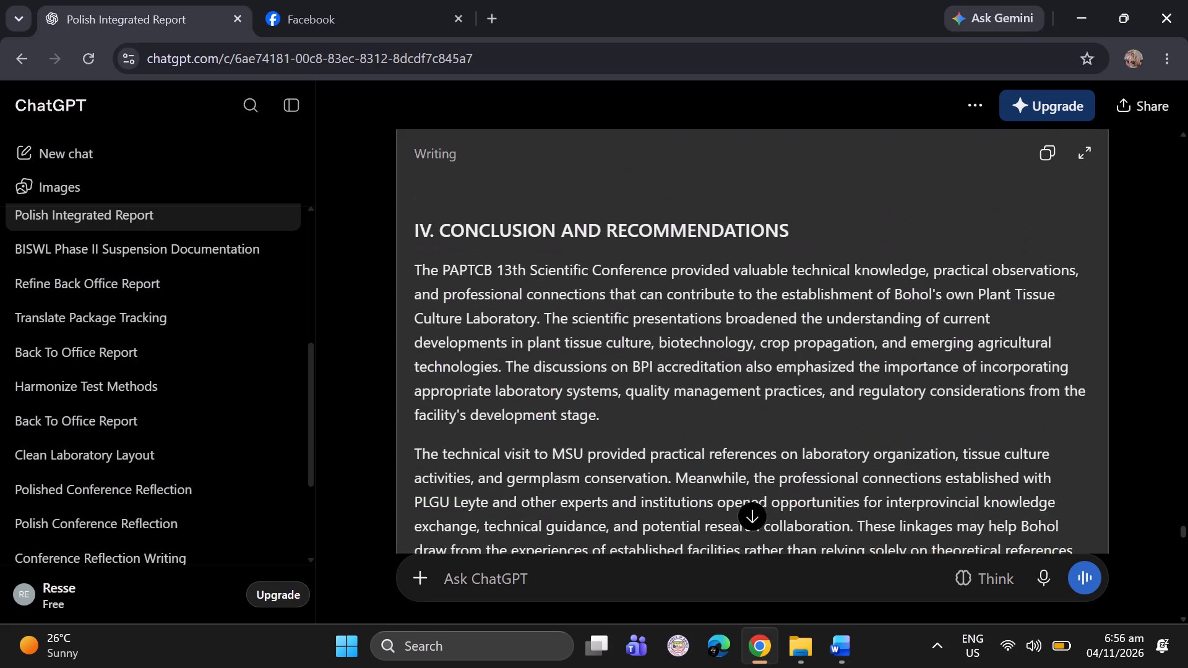
pyautogui.scroll(-13, 683, 405)
pyautogui.scroll(2, 683, 405)
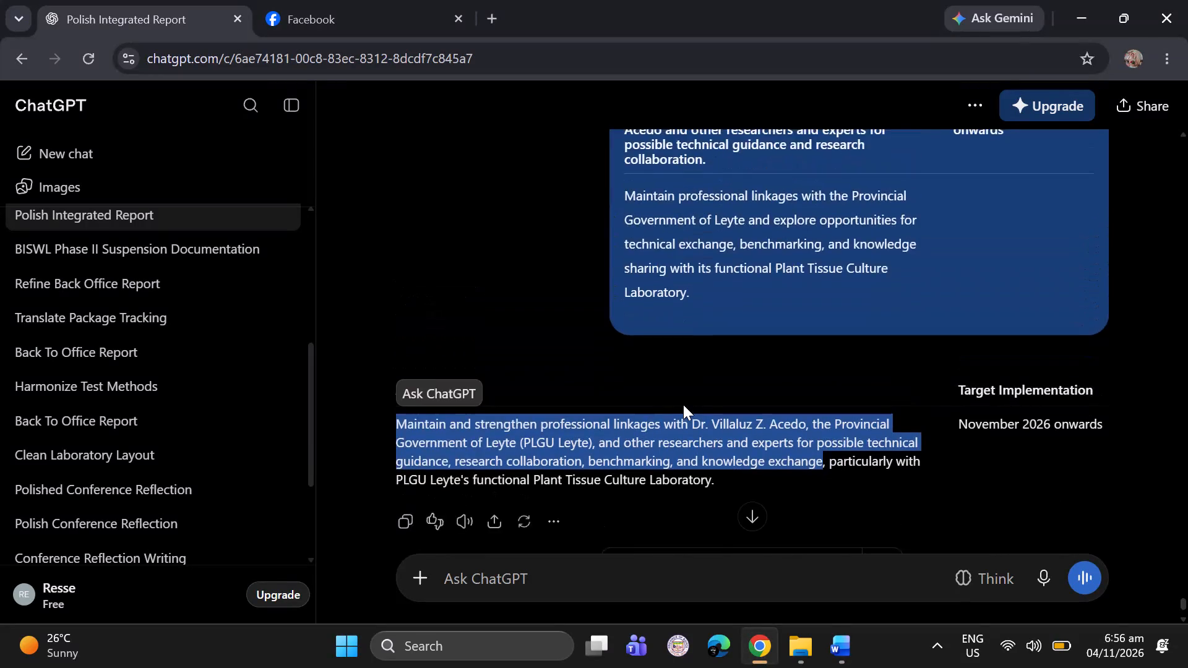
pyautogui.scroll(10, 683, 405)
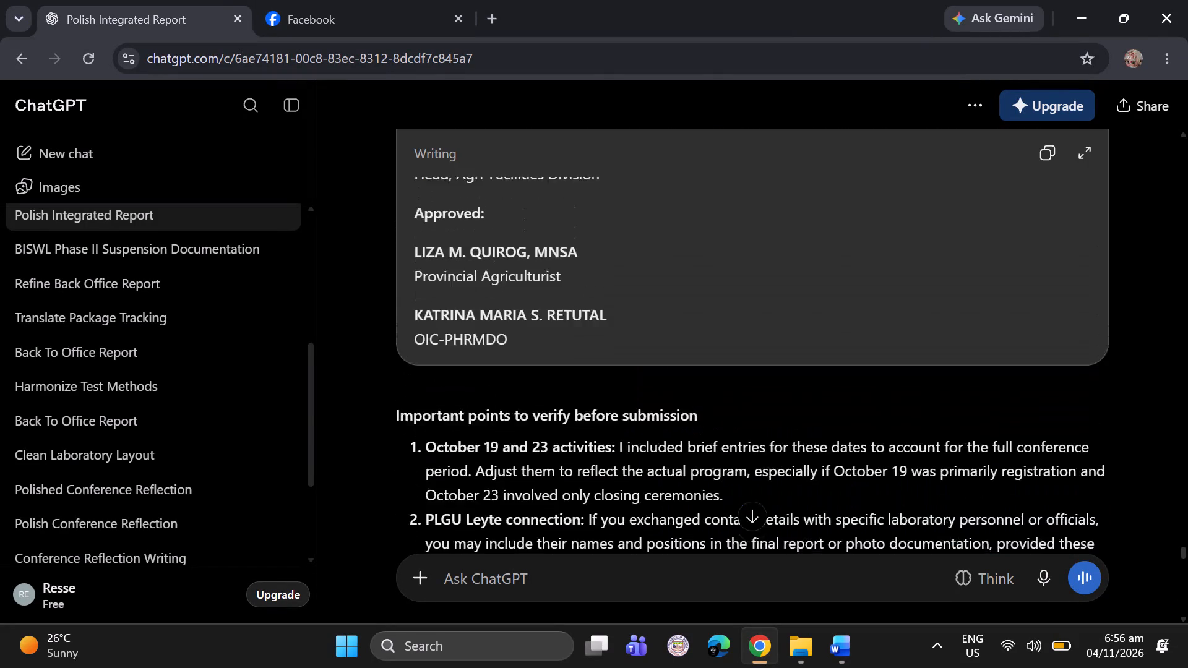
pyautogui.scroll(4, 683, 405)
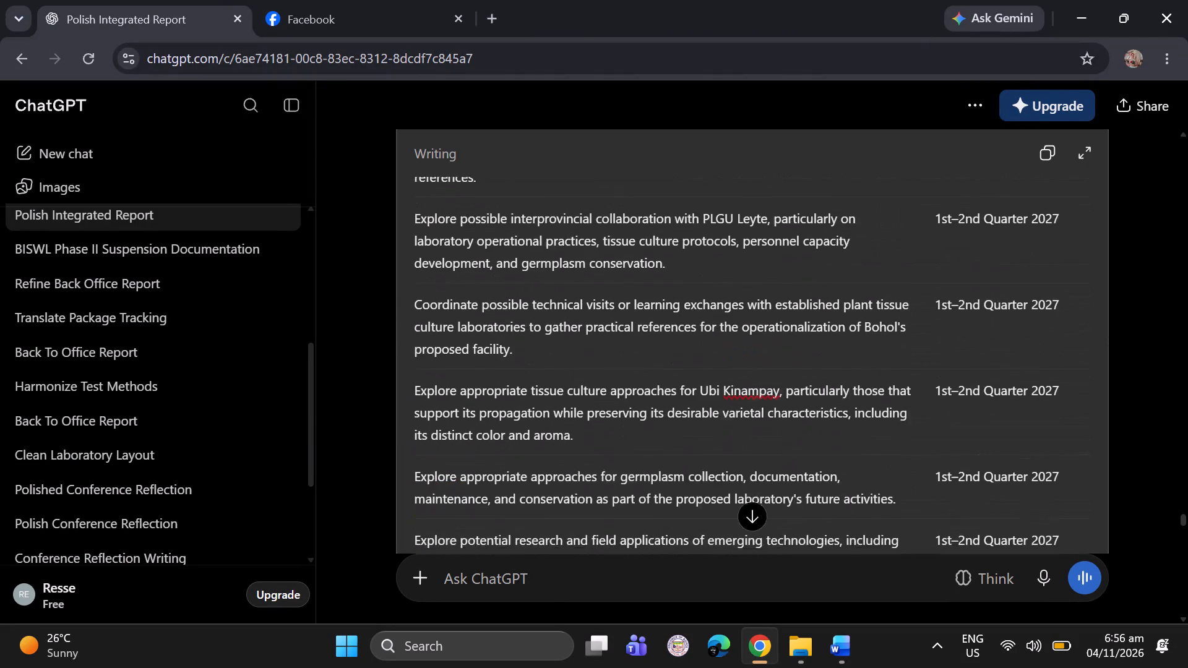
pyautogui.scroll(3, 683, 405)
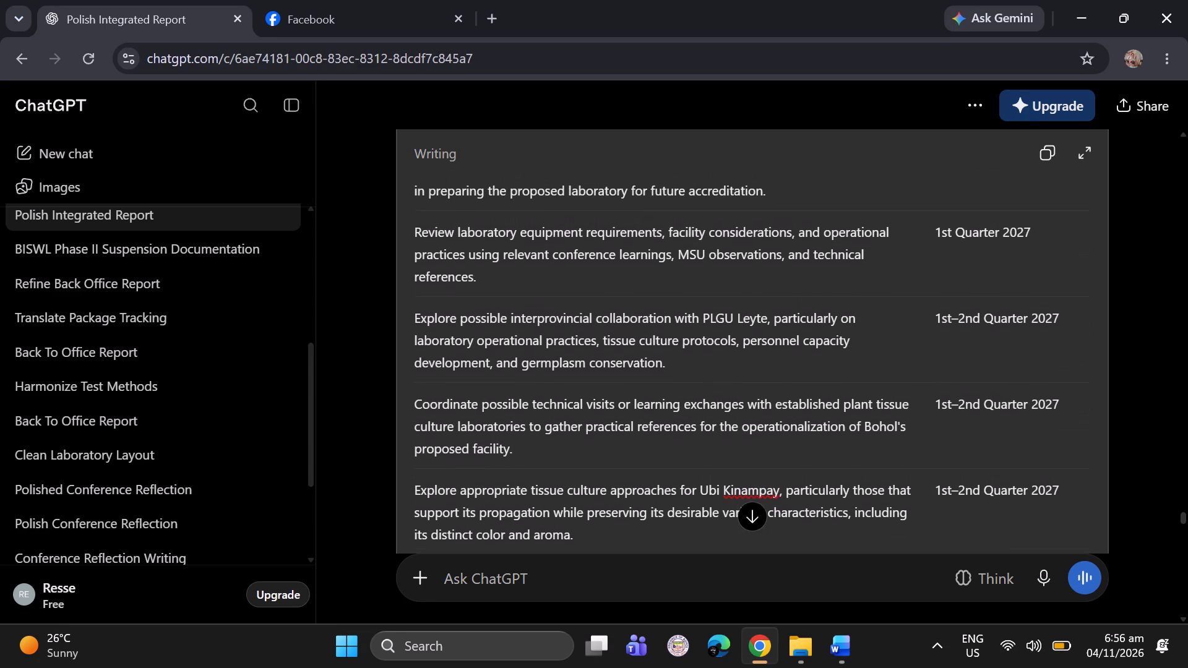
pyautogui.scroll(2, 683, 405)
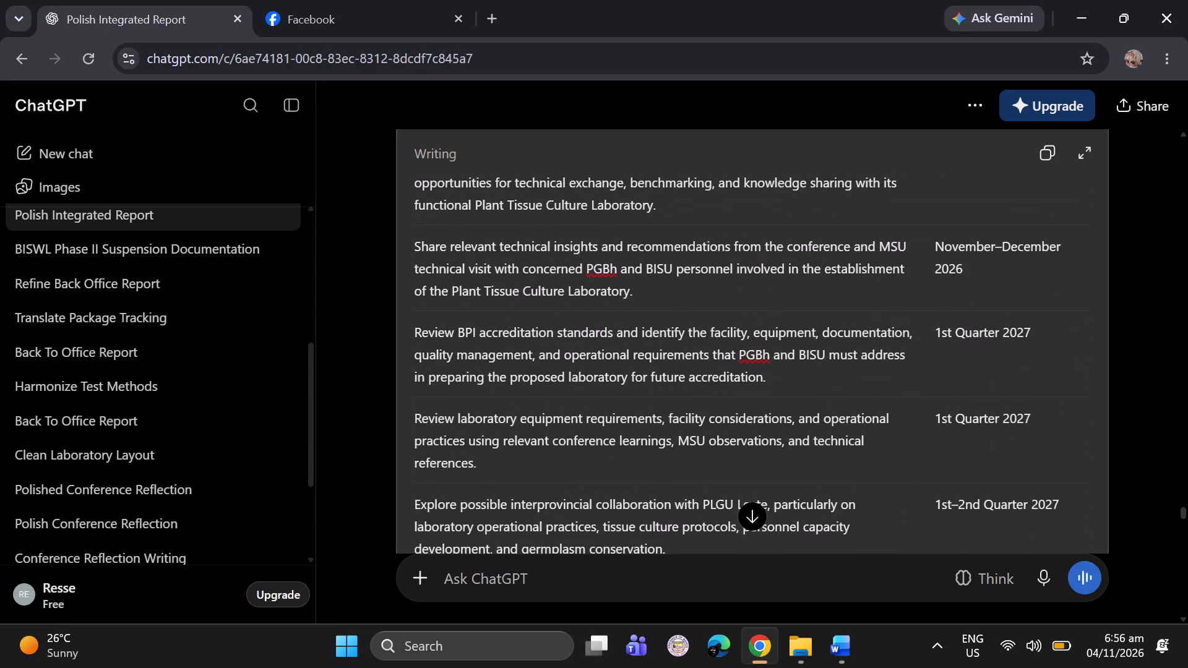
pyautogui.scroll(1, 683, 405)
pyautogui.scroll(-2, 683, 405)
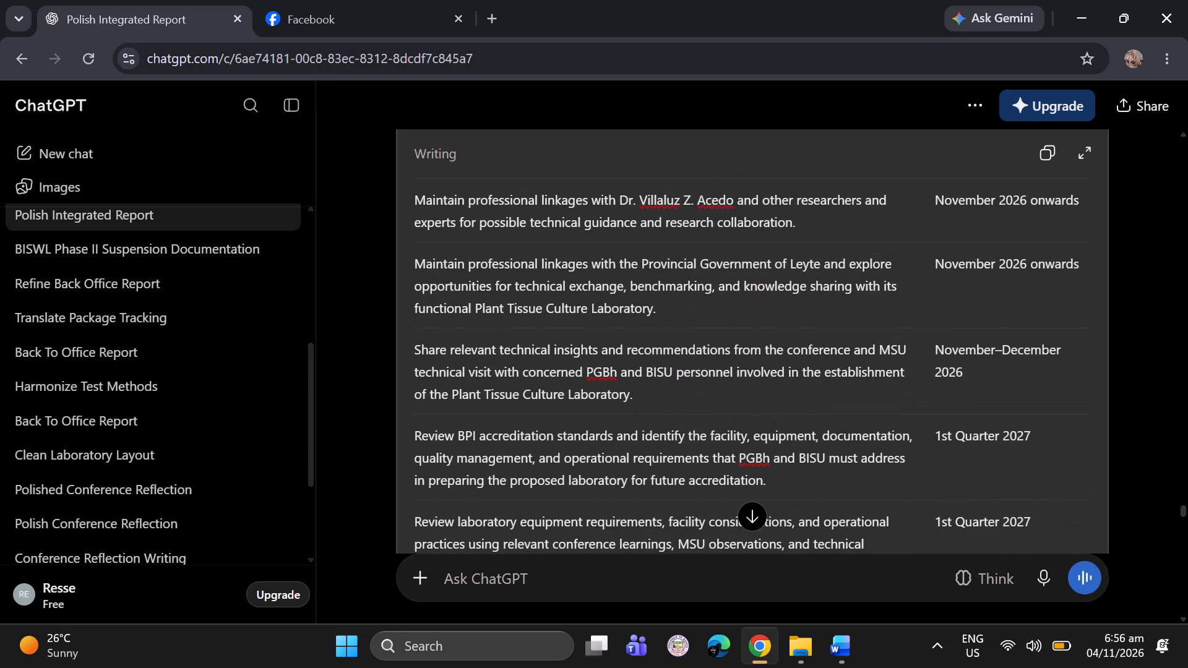
pyautogui.scroll(-1, 683, 405)
pyautogui.scroll(-1, 618, 296)
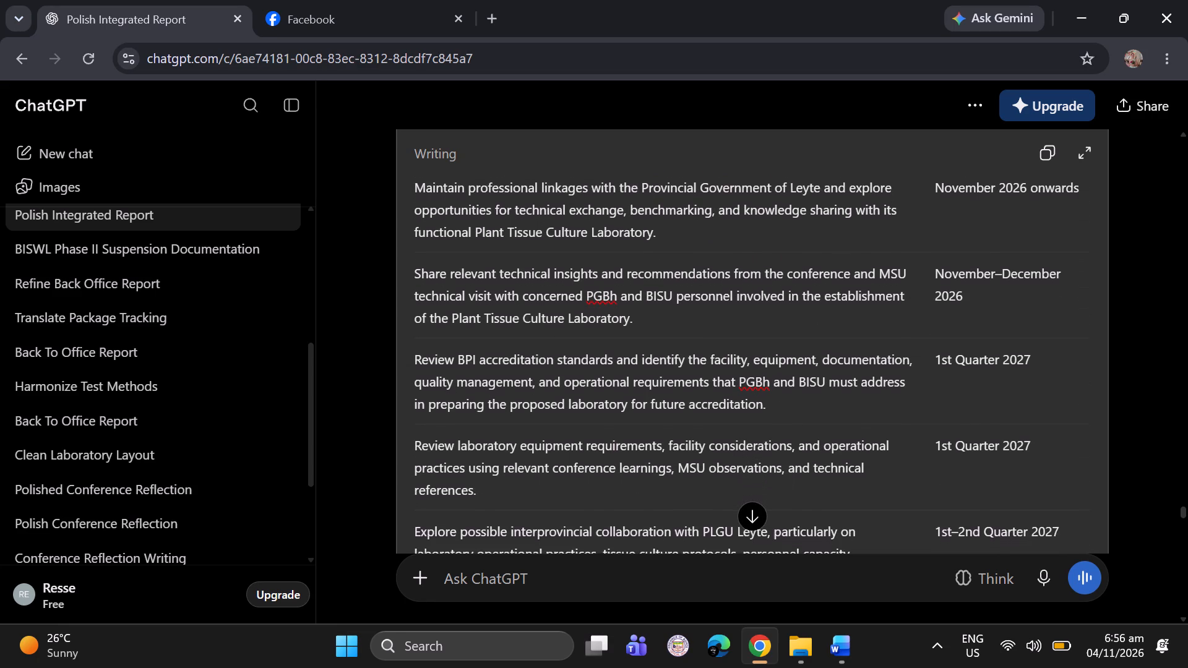
pyautogui.scroll(-1, 618, 296)
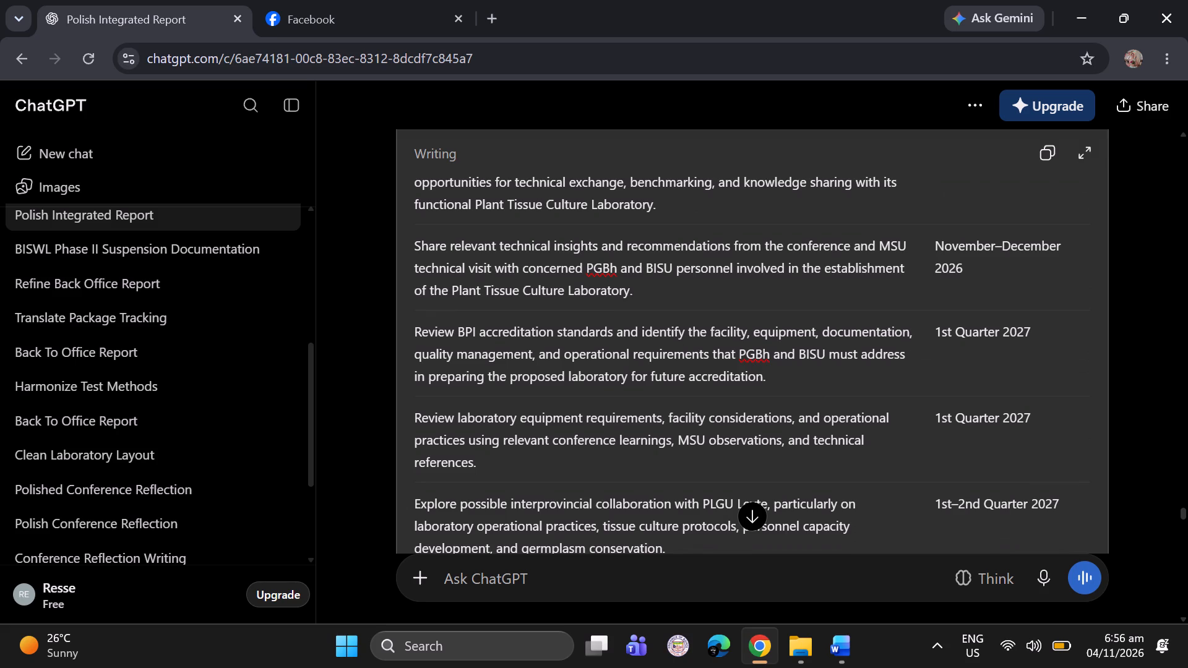
pyautogui.moveTo(654, 293); pyautogui.dragTo(650, 291)
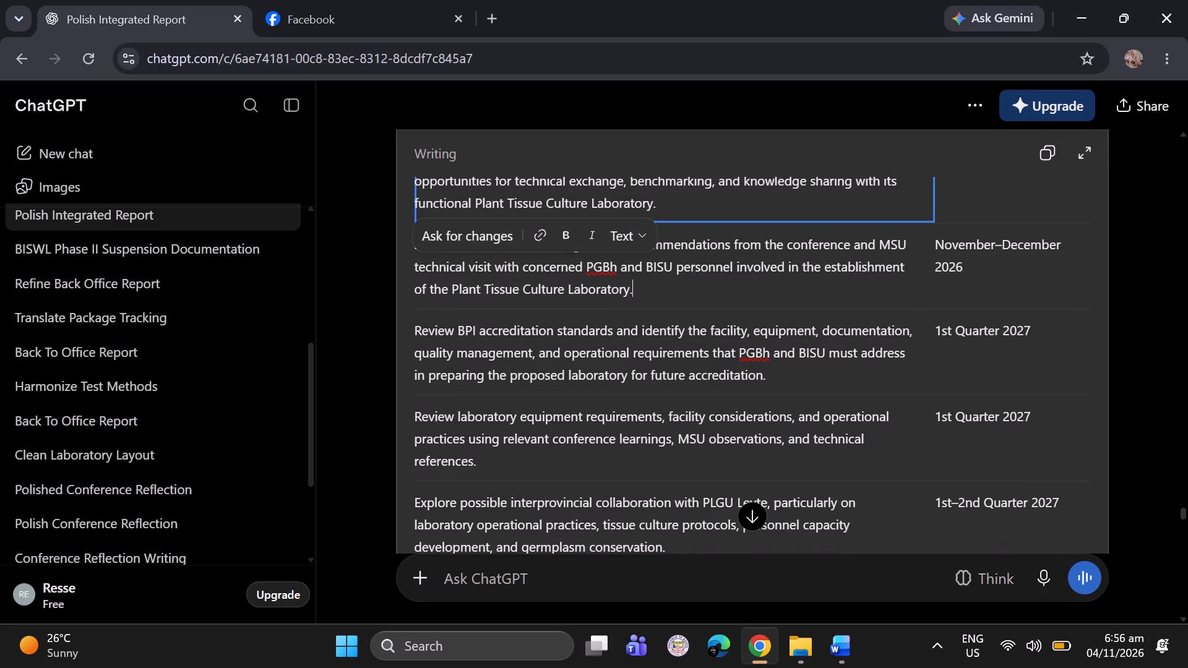
pyautogui.moveTo(650, 291); pyautogui.dragTo(649, 291)
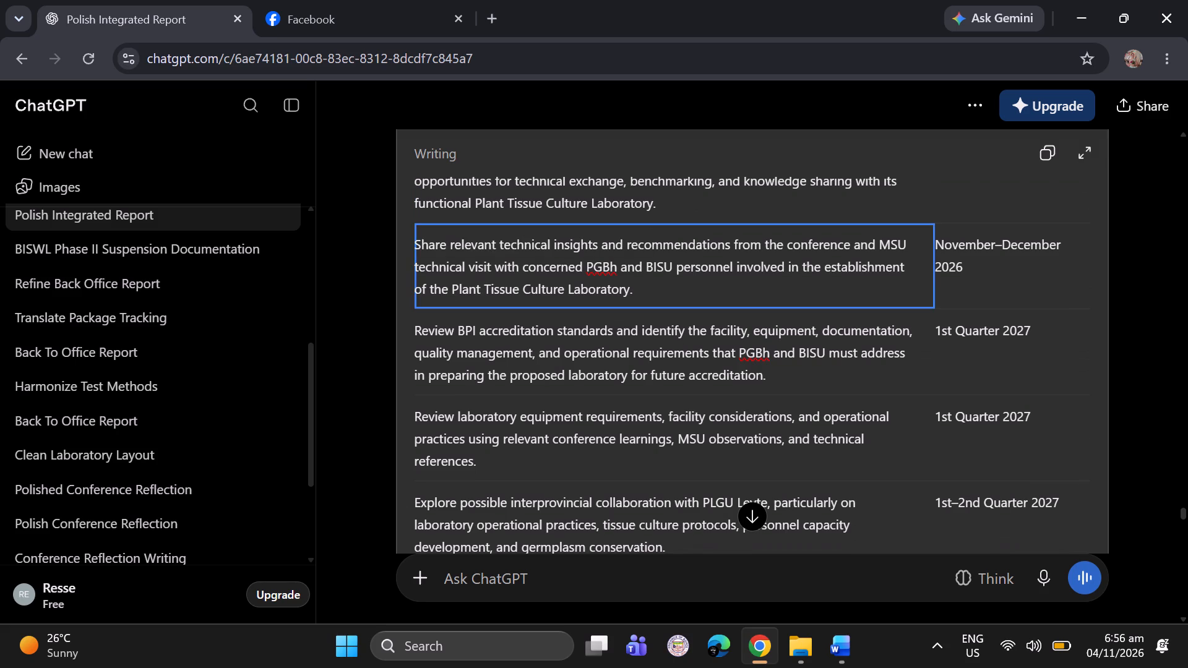
pyautogui.moveTo(649, 291); pyautogui.dragTo(645, 292)
pyautogui.moveTo(645, 292); pyautogui.dragTo(646, 292)
pyautogui.moveTo(646, 292); pyautogui.dragTo(647, 292)
pyautogui.scroll(-2, 699, 358)
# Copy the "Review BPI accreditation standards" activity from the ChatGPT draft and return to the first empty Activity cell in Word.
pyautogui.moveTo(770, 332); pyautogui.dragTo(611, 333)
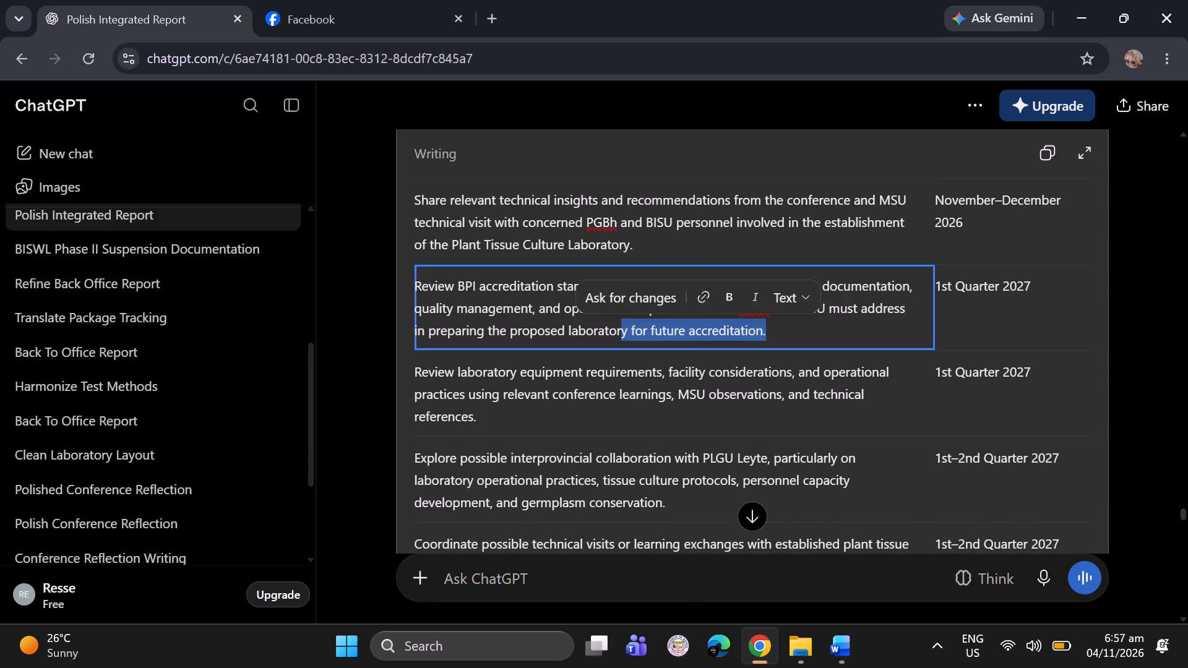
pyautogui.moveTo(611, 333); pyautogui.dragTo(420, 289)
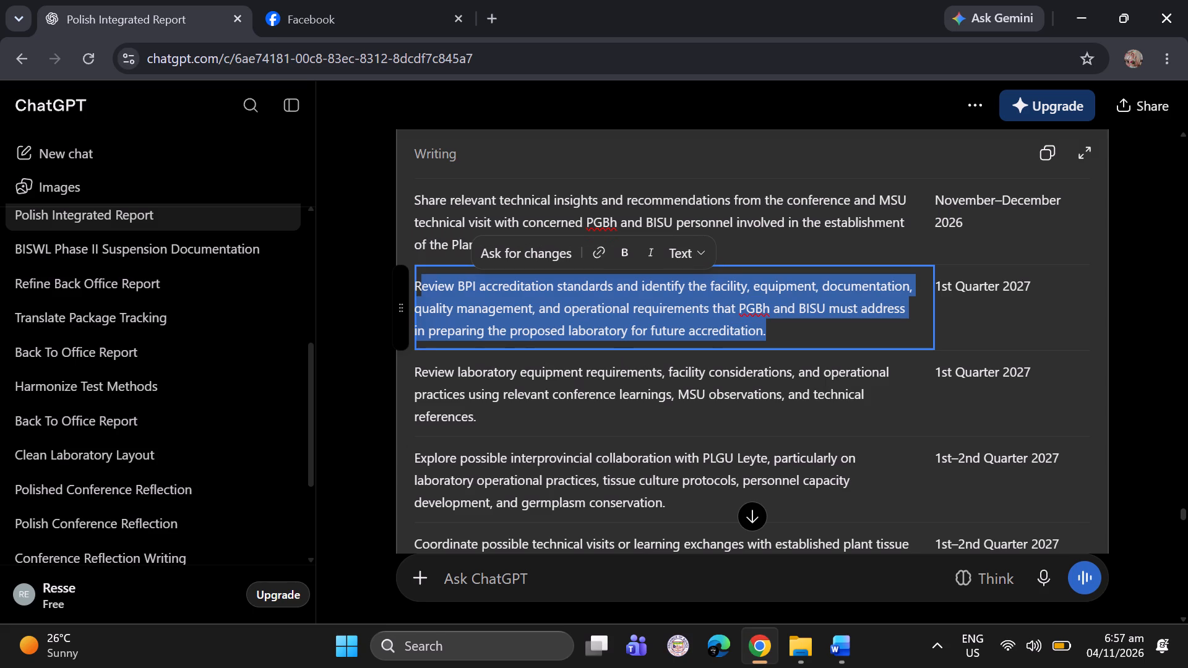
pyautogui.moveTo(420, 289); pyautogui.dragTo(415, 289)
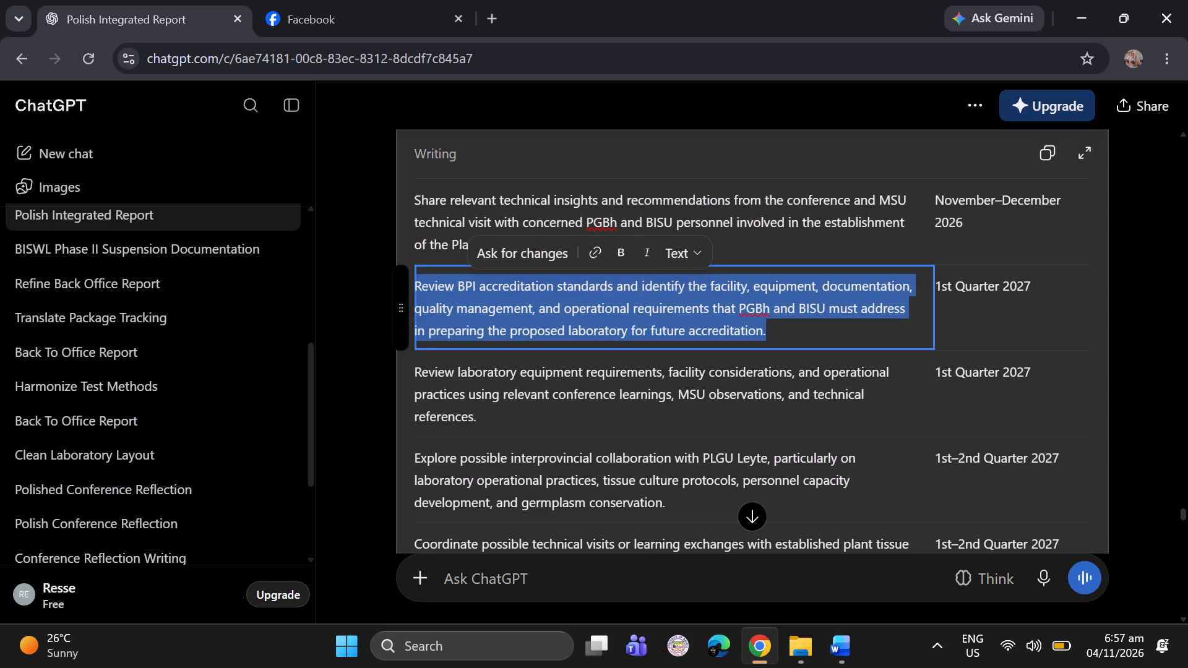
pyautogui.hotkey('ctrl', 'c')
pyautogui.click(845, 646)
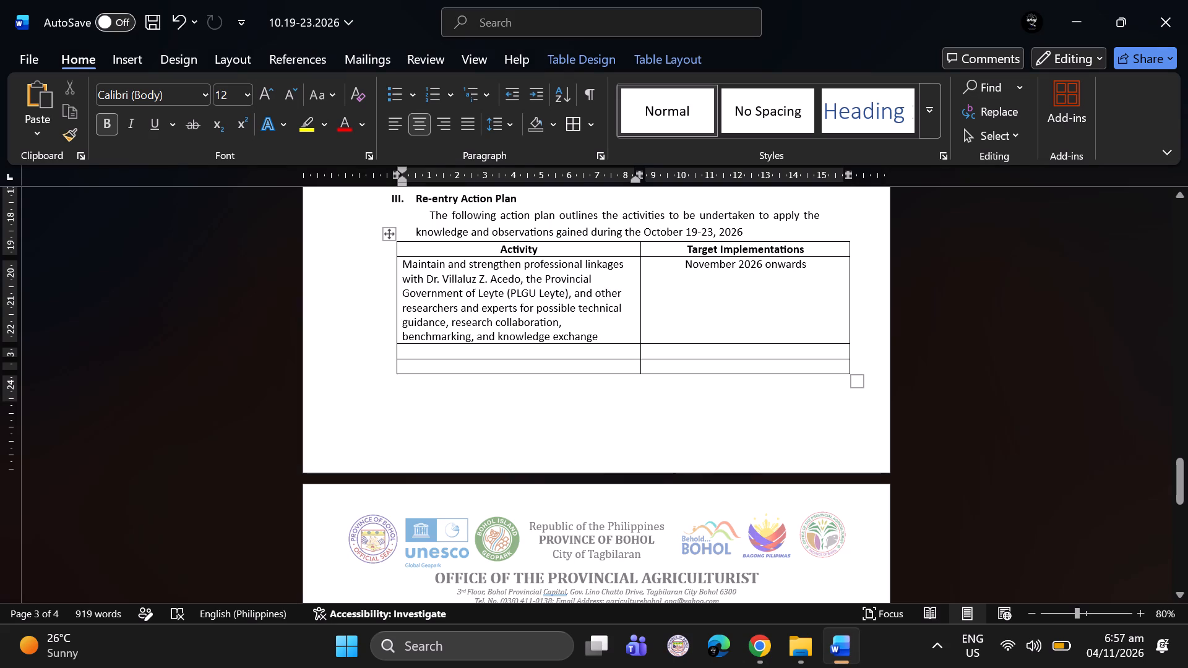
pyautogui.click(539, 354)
# Insert "and other LGU" after "professional" in the first activity of the Re-entry Action Plan table.
pyautogui.click(517, 275)
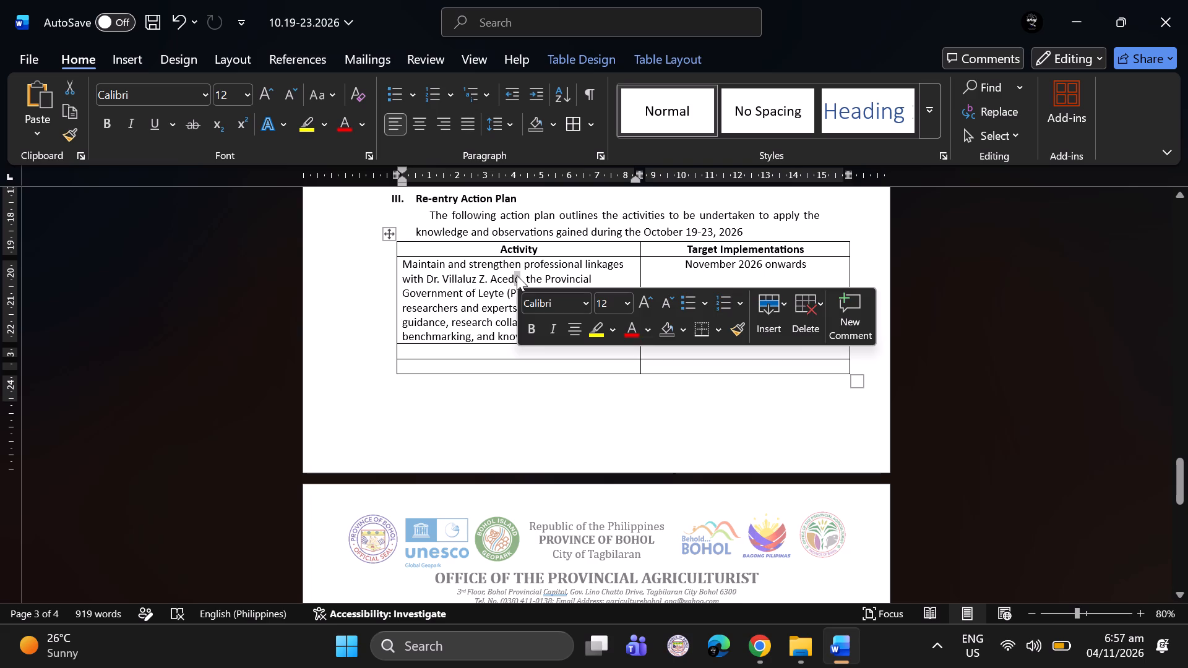
pyautogui.click(525, 276)
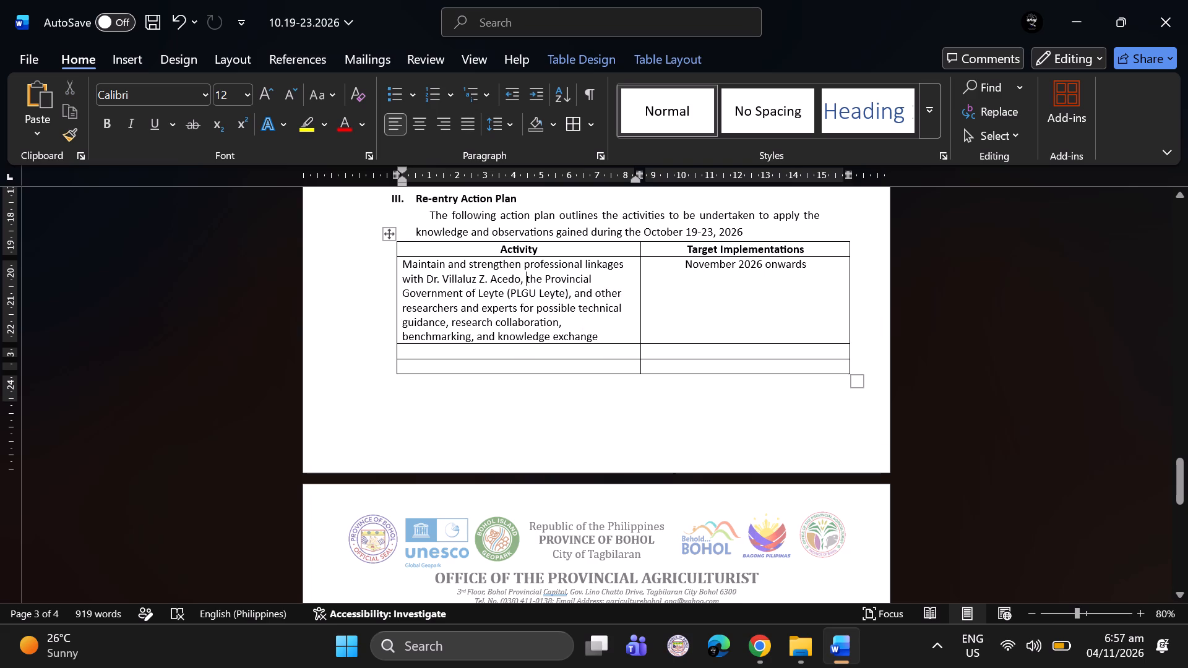
pyautogui.click(581, 264)
pyautogui.press('space')
pyautogui.write('and')
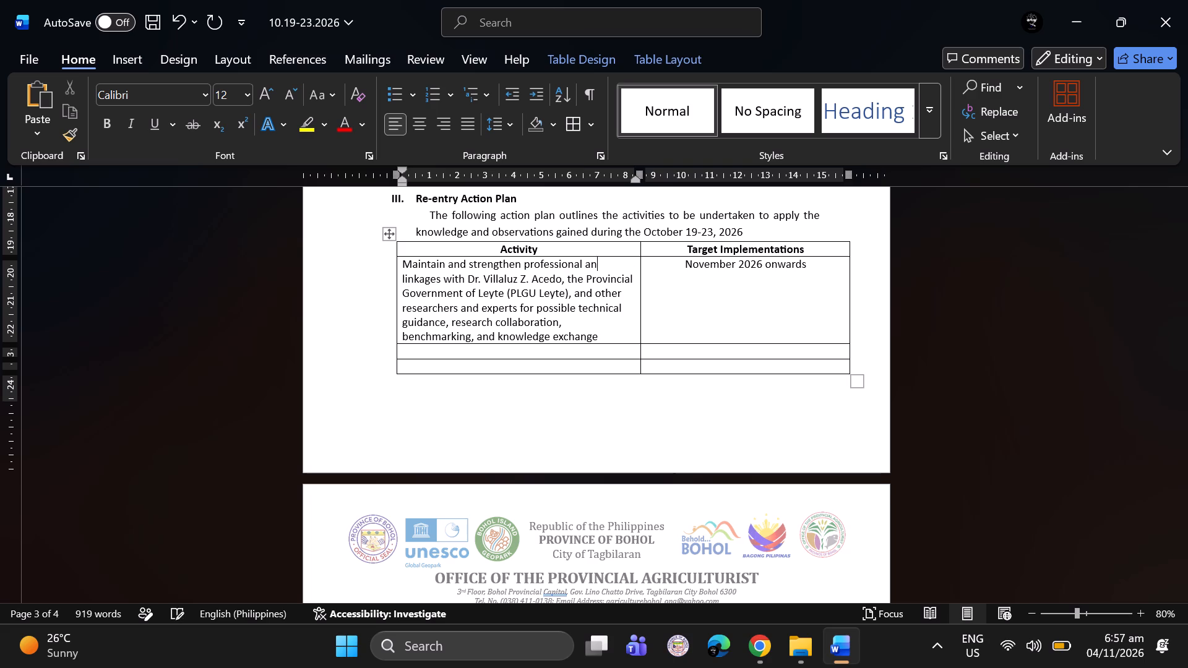
pyautogui.press('space')
pyautogui.write('other LGU')
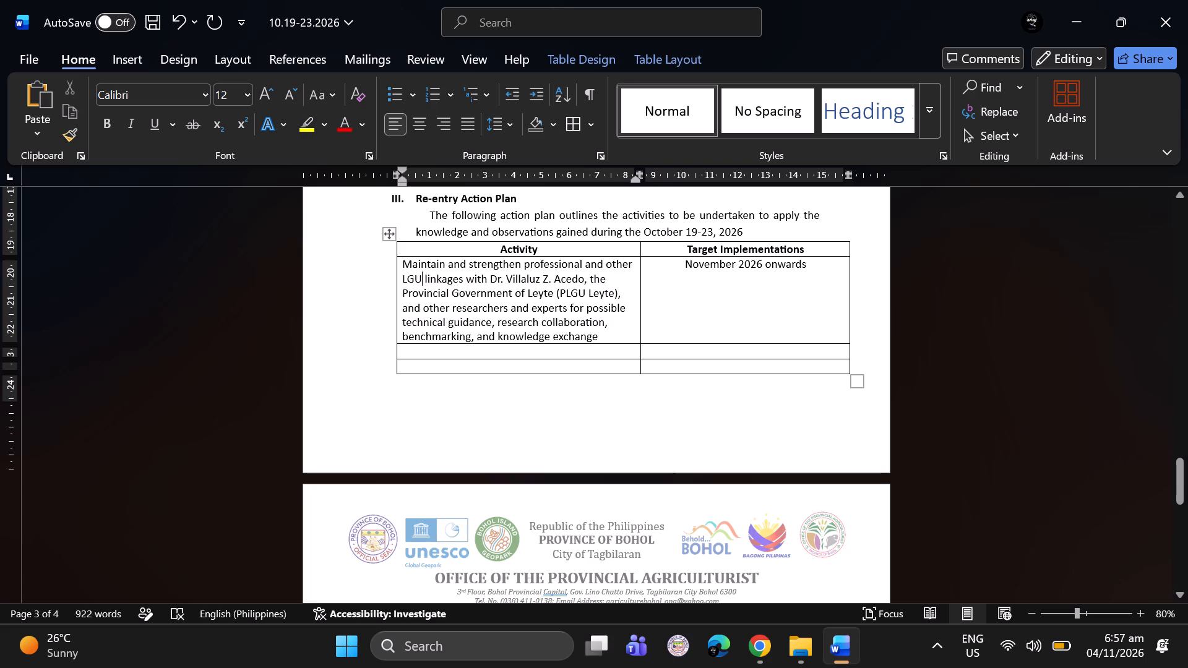
# Delete the phrase naming the doctor and the Provincial Government of Leyte (PLGU Leyte) after "linkages" in the first activity, keeping a space.
pyautogui.moveTo(624, 293); pyautogui.dragTo(434, 281)
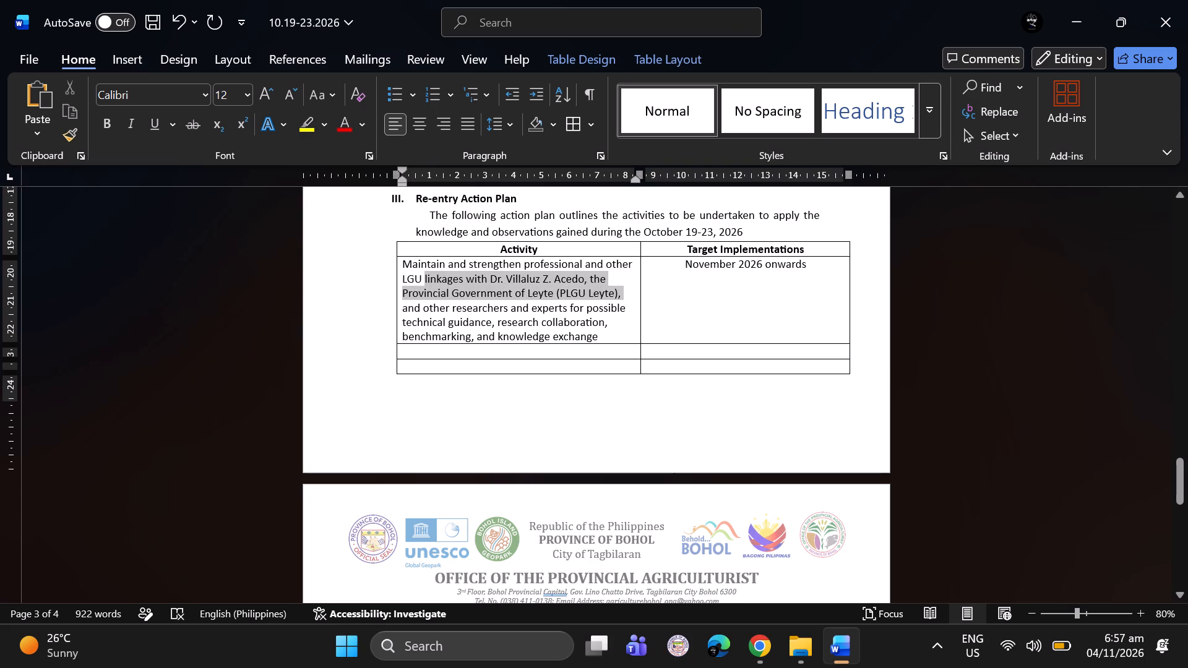
pyautogui.moveTo(434, 281); pyautogui.dragTo(433, 280)
pyautogui.hotkey('shift', 'Right')
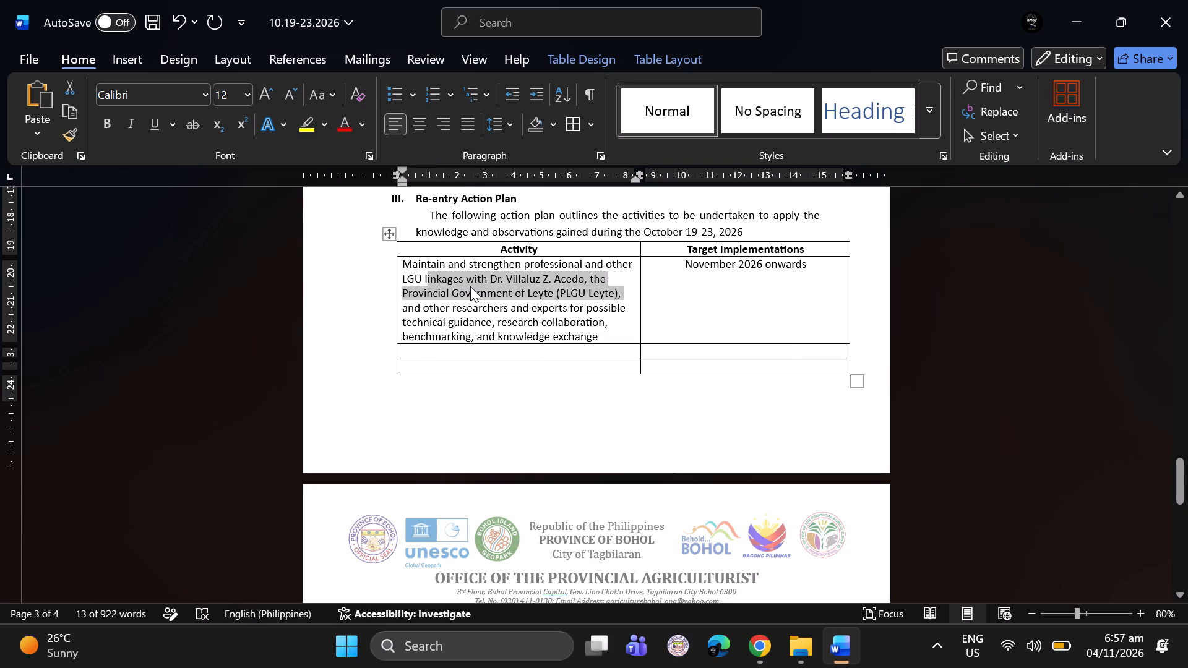
pyautogui.hotkey('shift', 'Right')
pyautogui.hotkey('shift', 'Right')
pyautogui.hotkey('shift', 'Right')
pyautogui.hotkey('shift', 'Right')
pyautogui.hotkey('shift', 'Right')
pyautogui.hotkey('shift', 'Right')
pyautogui.hotkey('shift', 'Right')
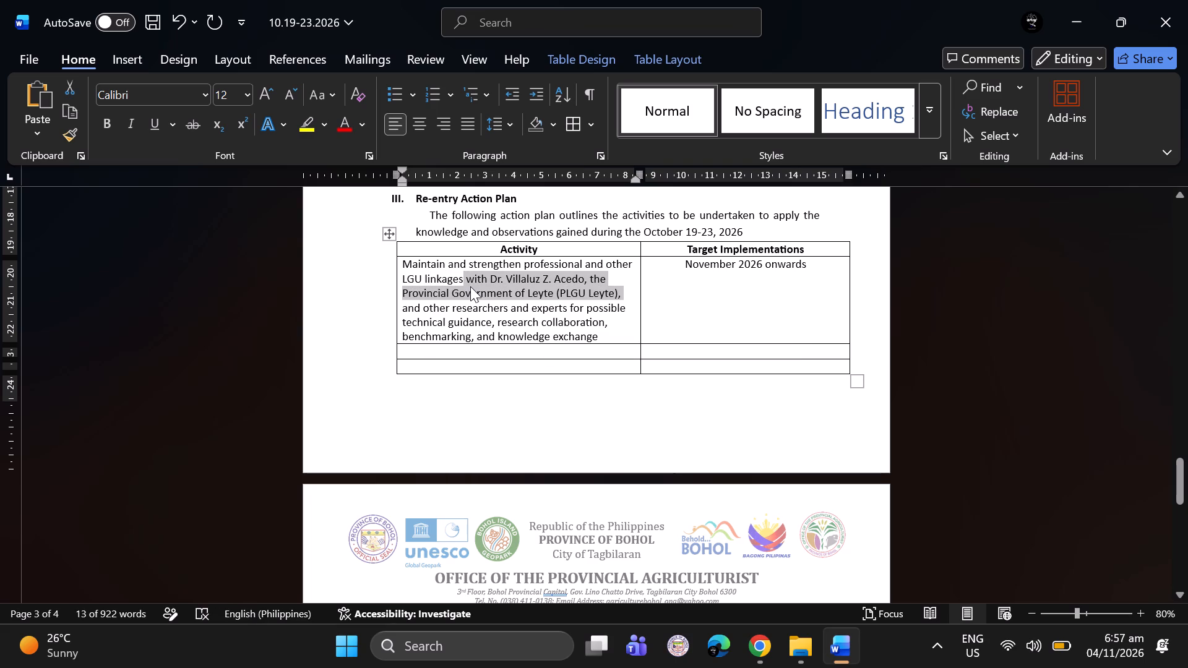
pyautogui.press('BackSpace')
pyautogui.press('space')
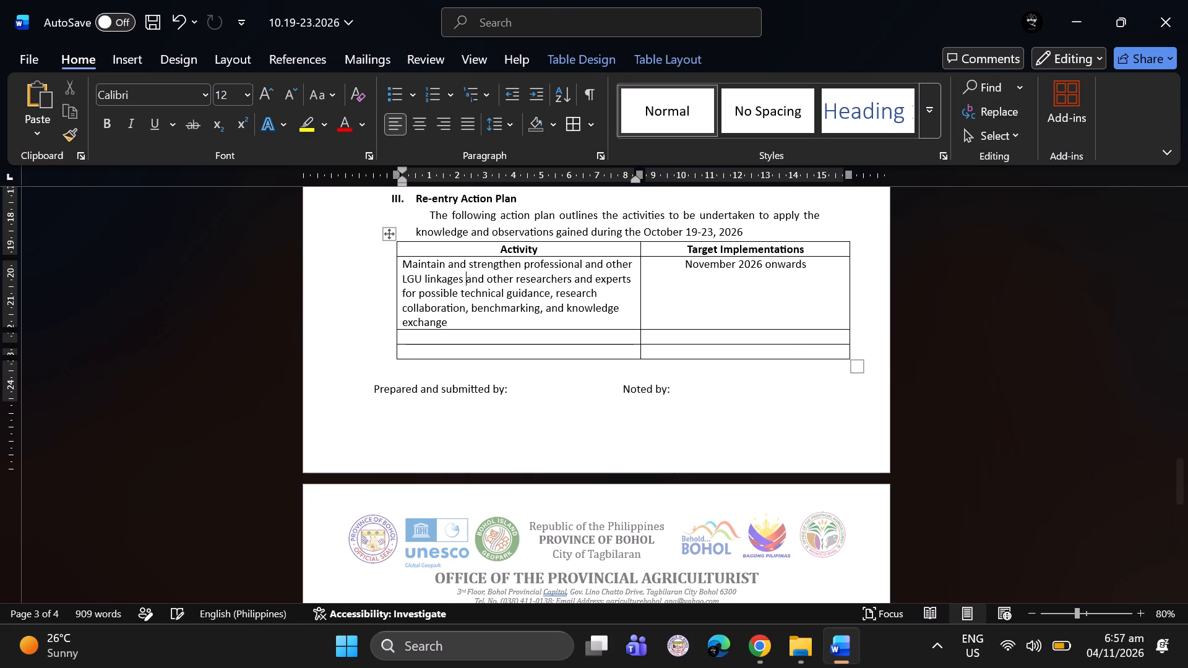
pyautogui.moveTo(459, 321); pyautogui.dragTo(403, 272)
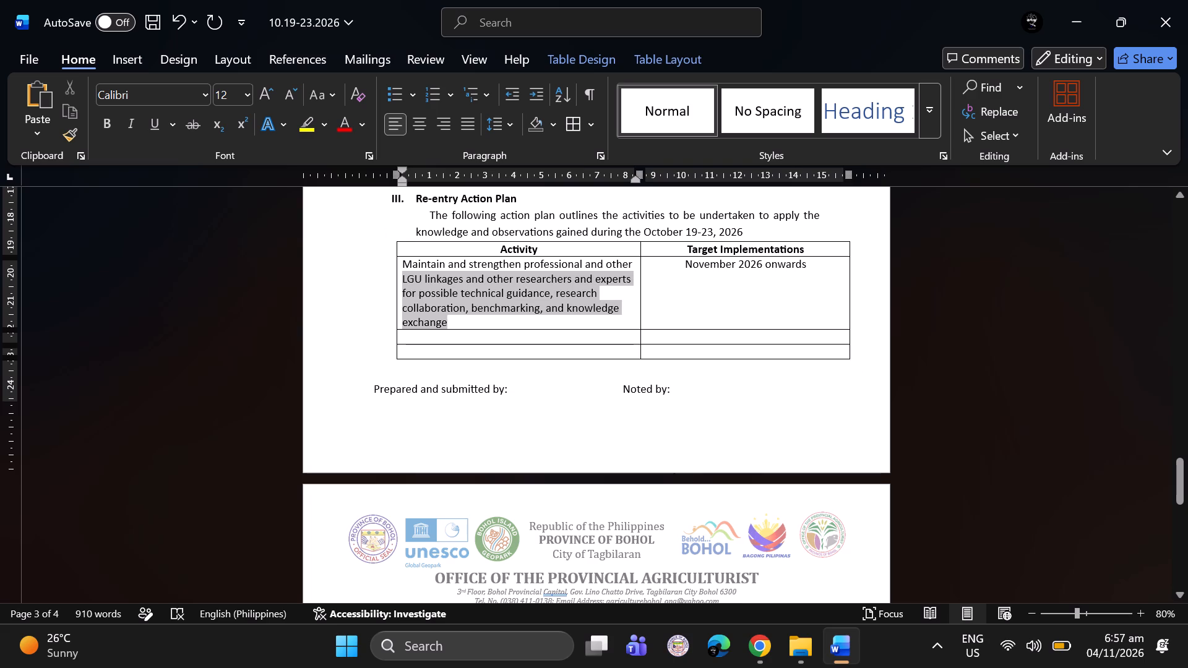
pyautogui.moveTo(403, 272); pyautogui.dragTo(403, 270)
pyautogui.hotkey('ctrl', 'c')
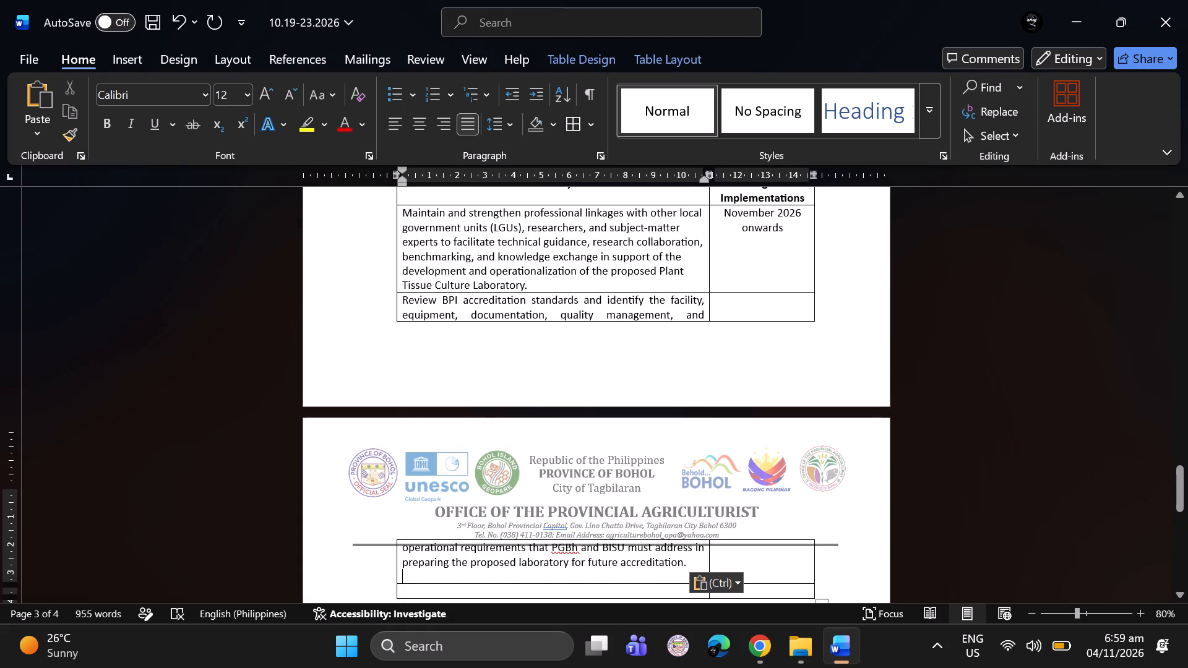
# Delete "documentation, quality management," from the BPI accreditation standards activity.
pyautogui.scroll(-1, 450, 346)
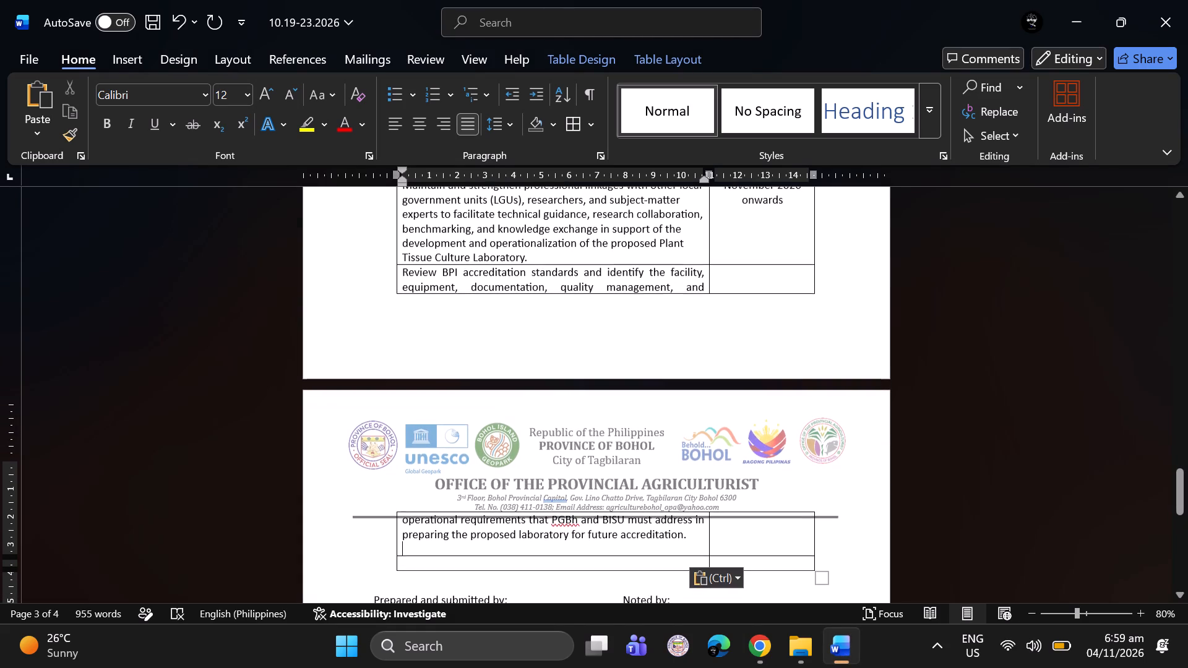
pyautogui.moveTo(471, 280); pyautogui.dragTo(473, 280)
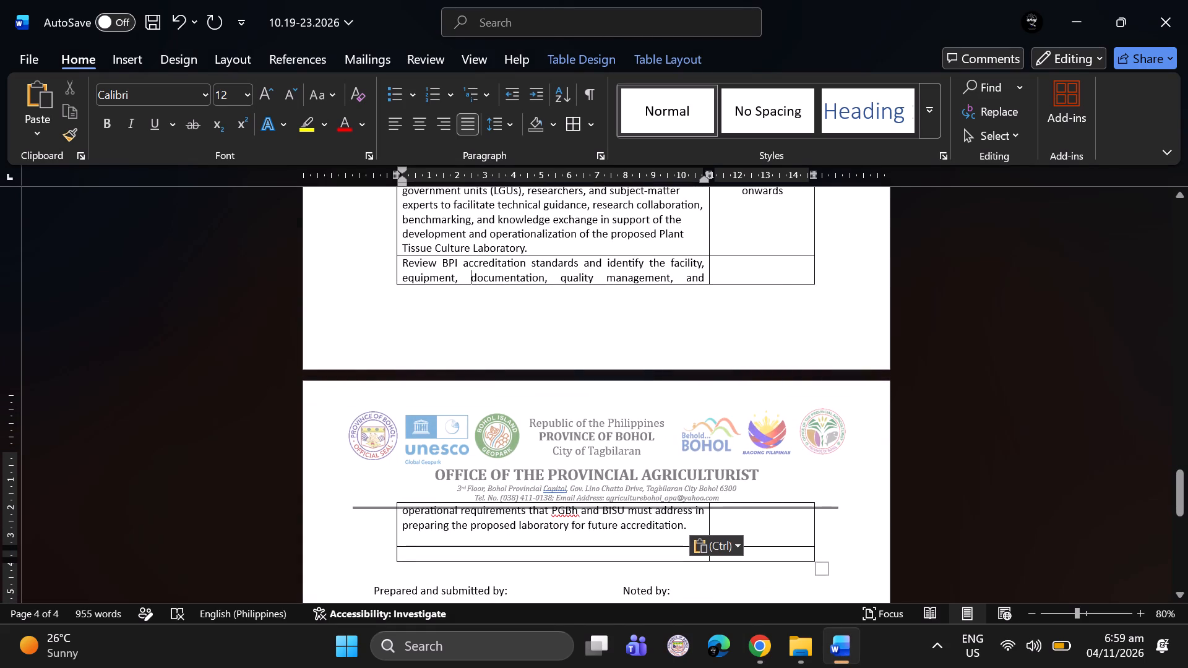
pyautogui.moveTo(473, 280); pyautogui.dragTo(622, 289)
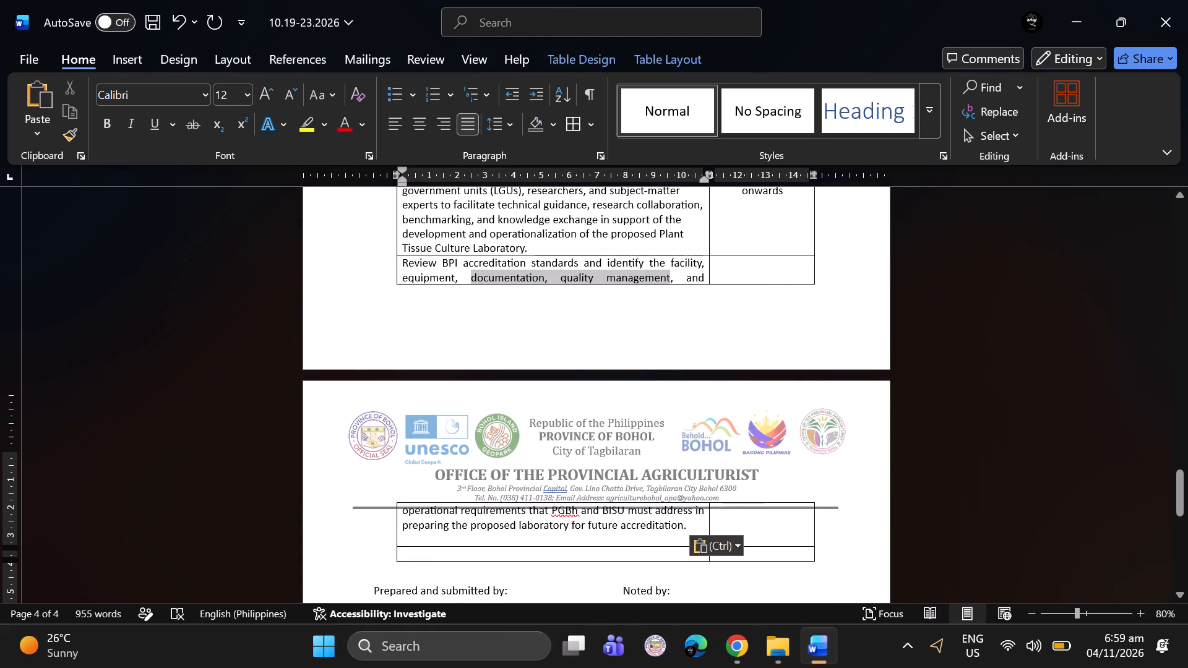
pyautogui.moveTo(622, 289); pyautogui.dragTo(674, 277)
pyautogui.press('BackSpace')
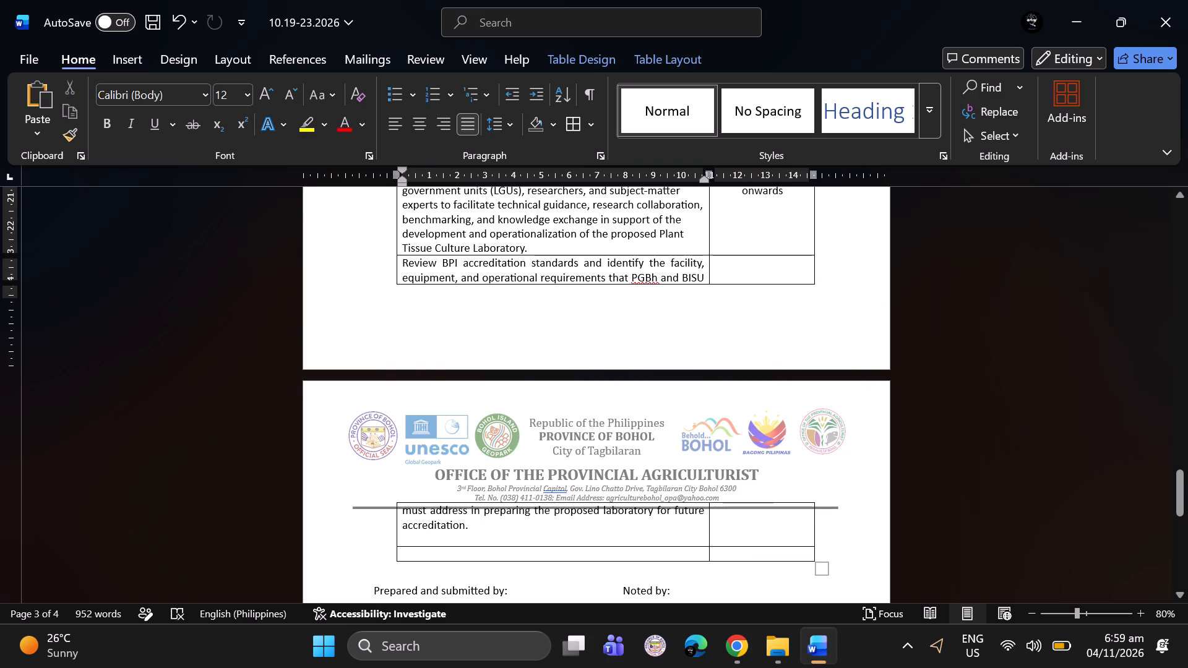
pyautogui.scroll(-1, 677, 298)
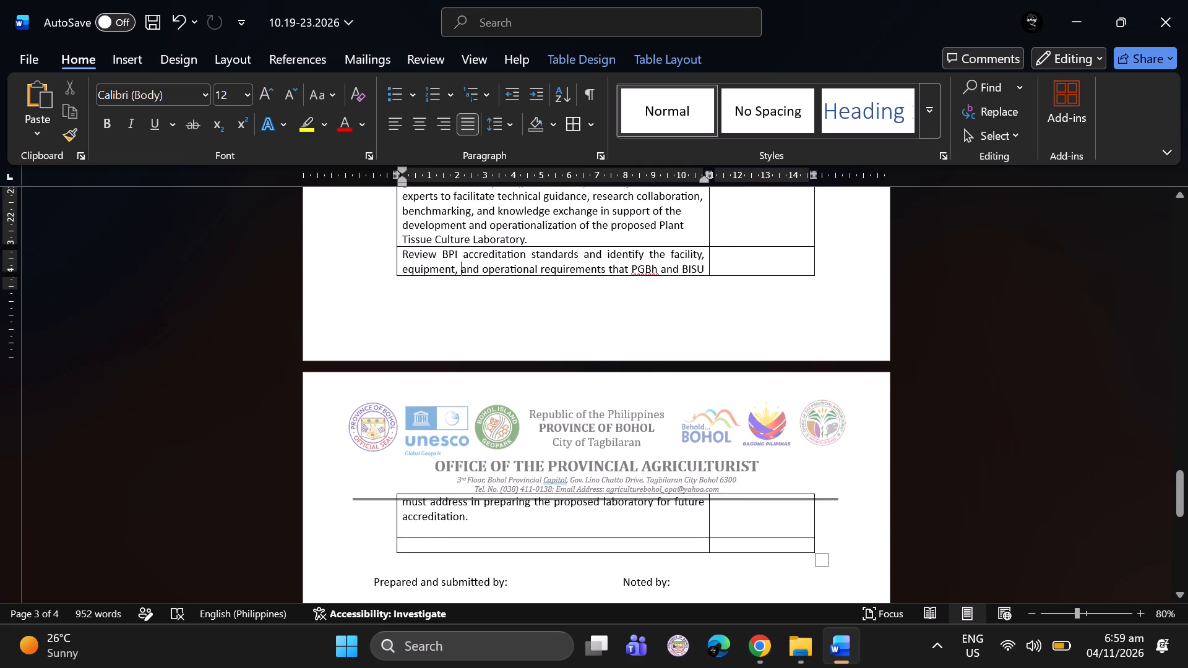
# Delete the empty line after "accreditation." at the end of the BPI accreditation standards activity.
pyautogui.scroll(-1, 677, 298)
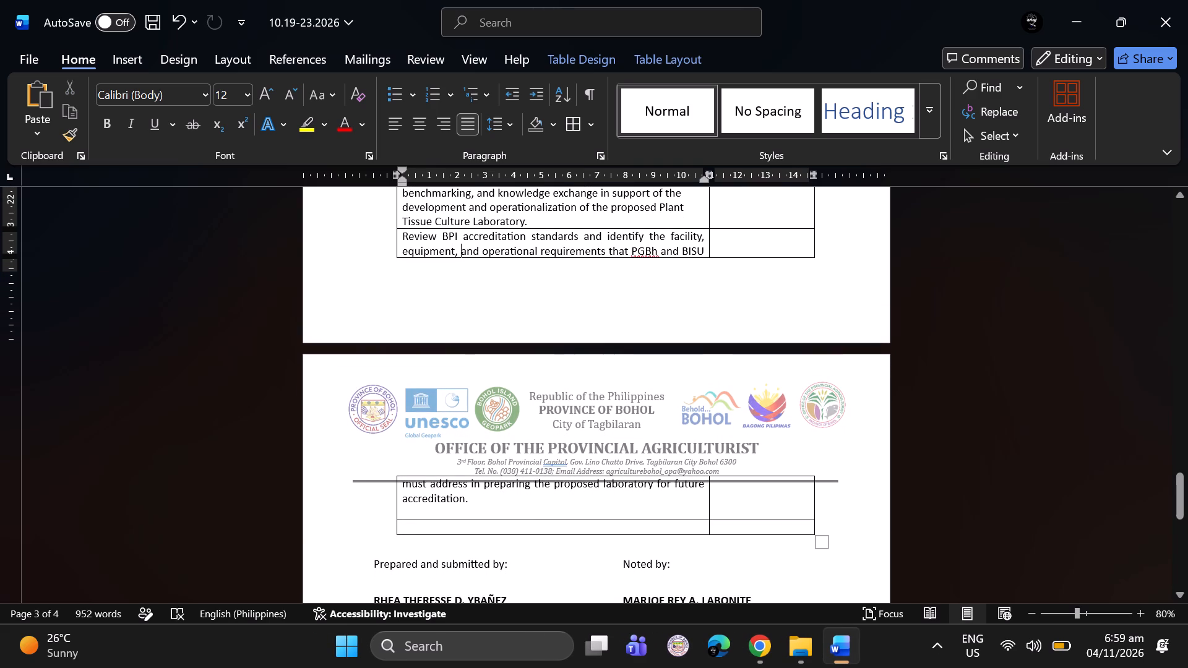
pyautogui.click(445, 515)
pyautogui.press('BackSpace')
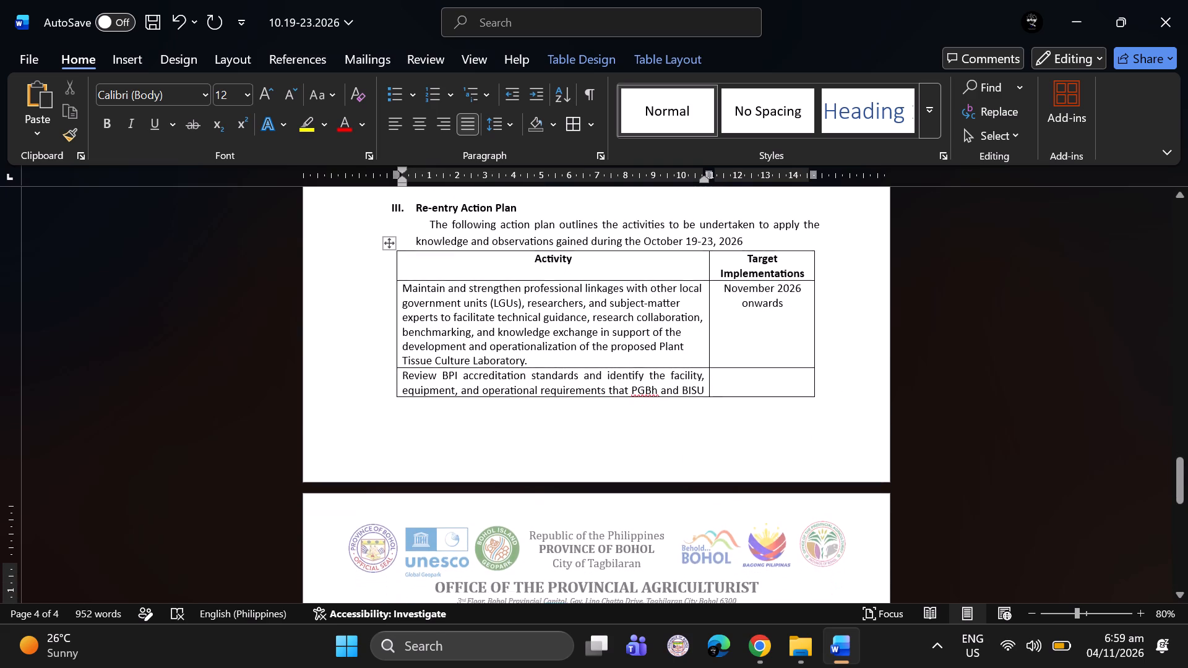
# Split the action plan table above the BPI accreditation row and add blank lines so that row starts below the page 4 letterhead.
pyautogui.scroll(-1, 613, 236)
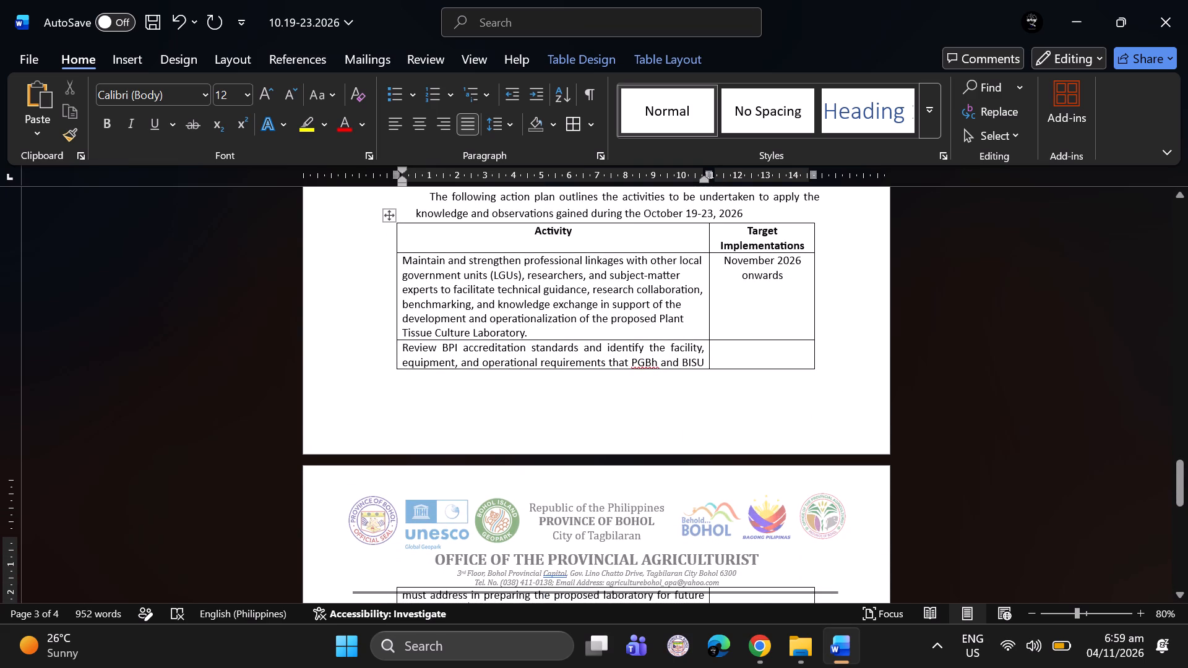
pyautogui.click(679, 348)
pyautogui.click(596, 60)
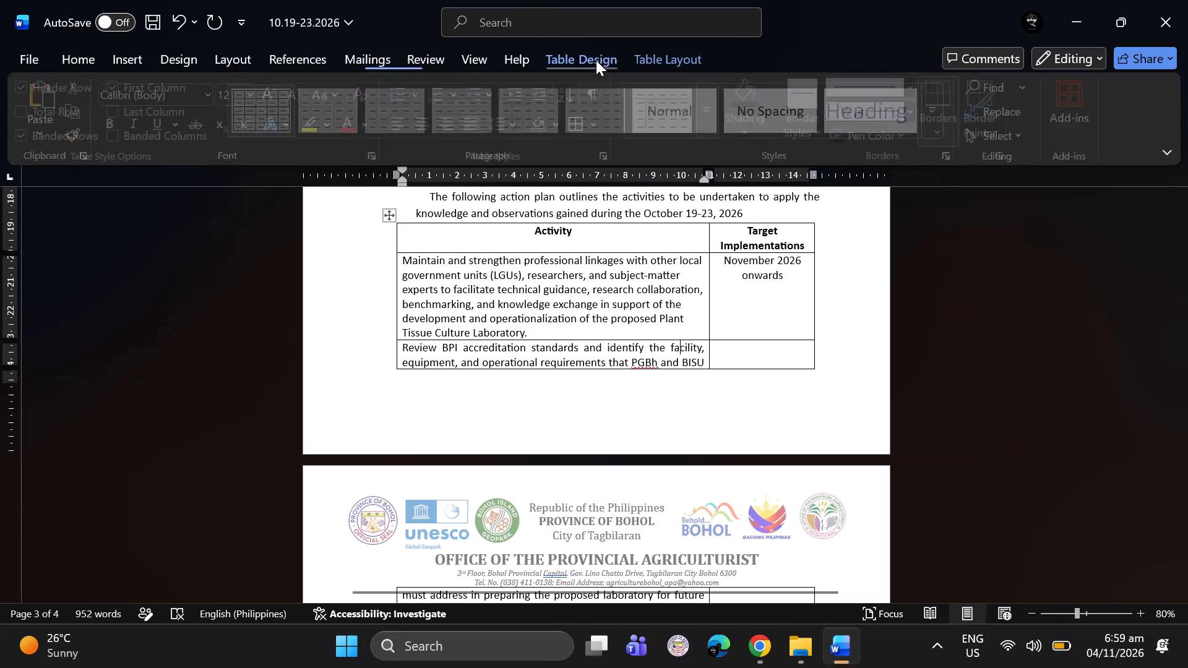
pyautogui.click(645, 56)
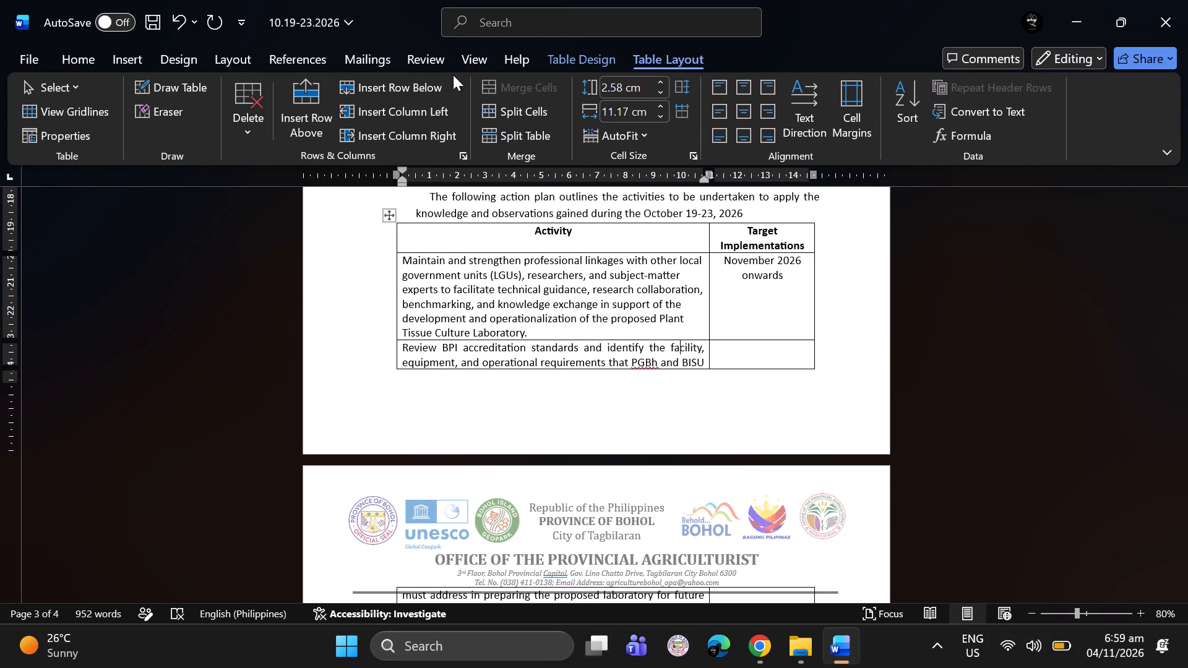
pyautogui.click(509, 121)
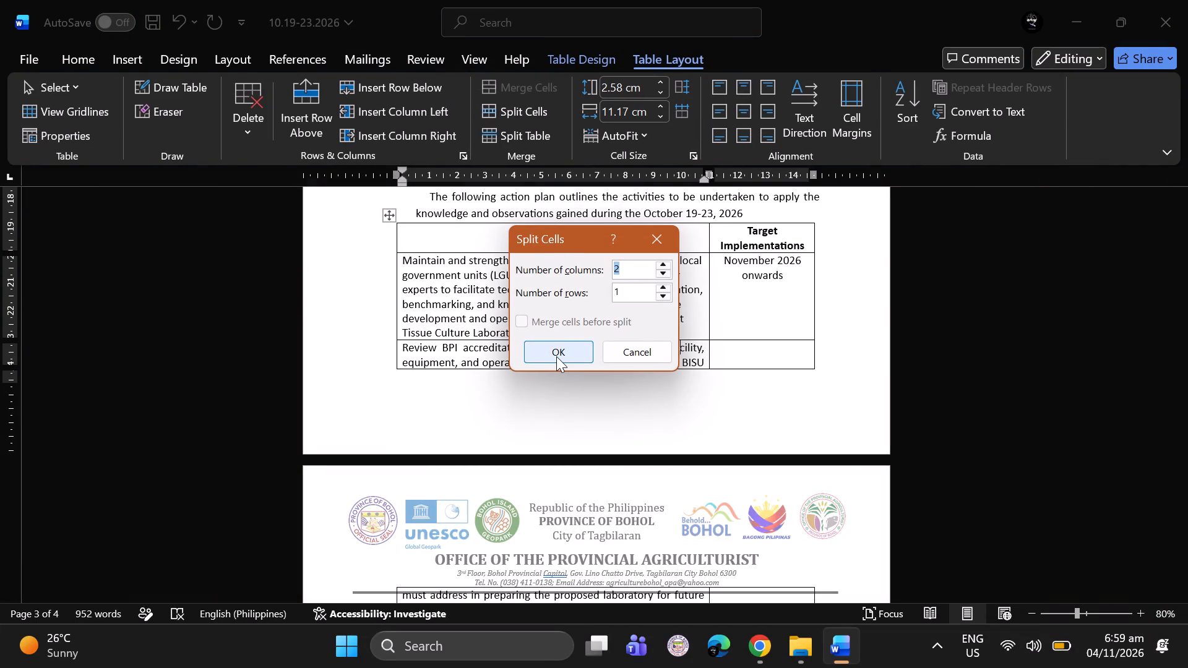
pyautogui.click(637, 353)
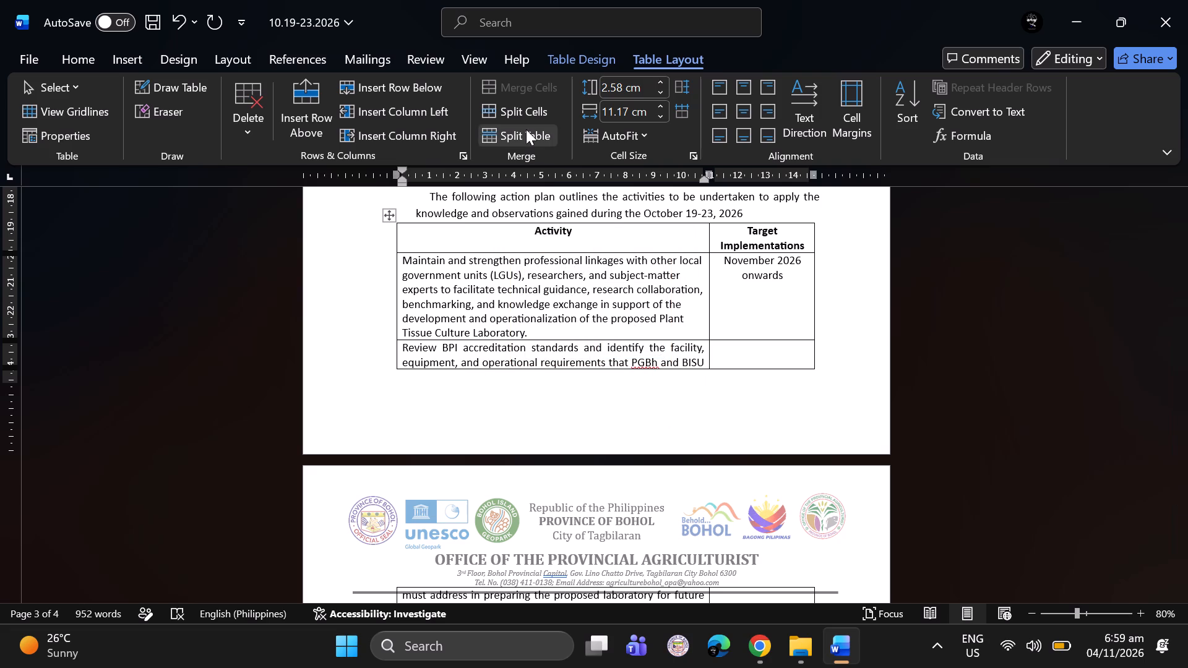
pyautogui.click(526, 129)
pyautogui.scroll(-1, 570, 331)
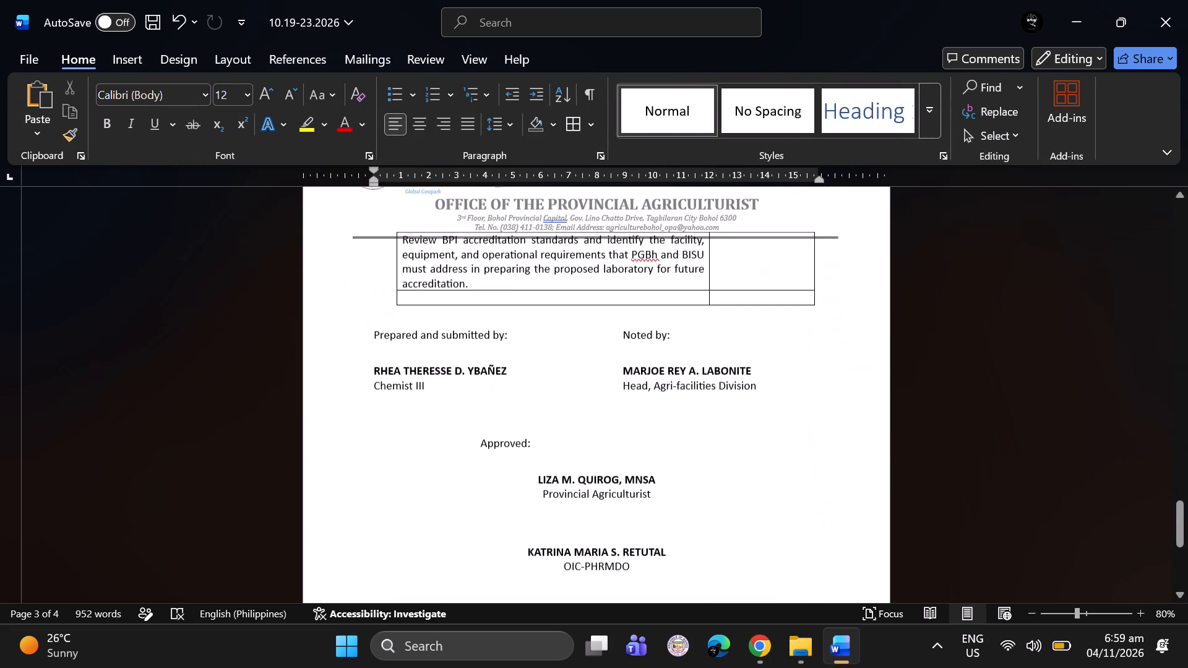
pyautogui.scroll(-1, 570, 331)
pyautogui.press('Return')
pyautogui.press('Return')
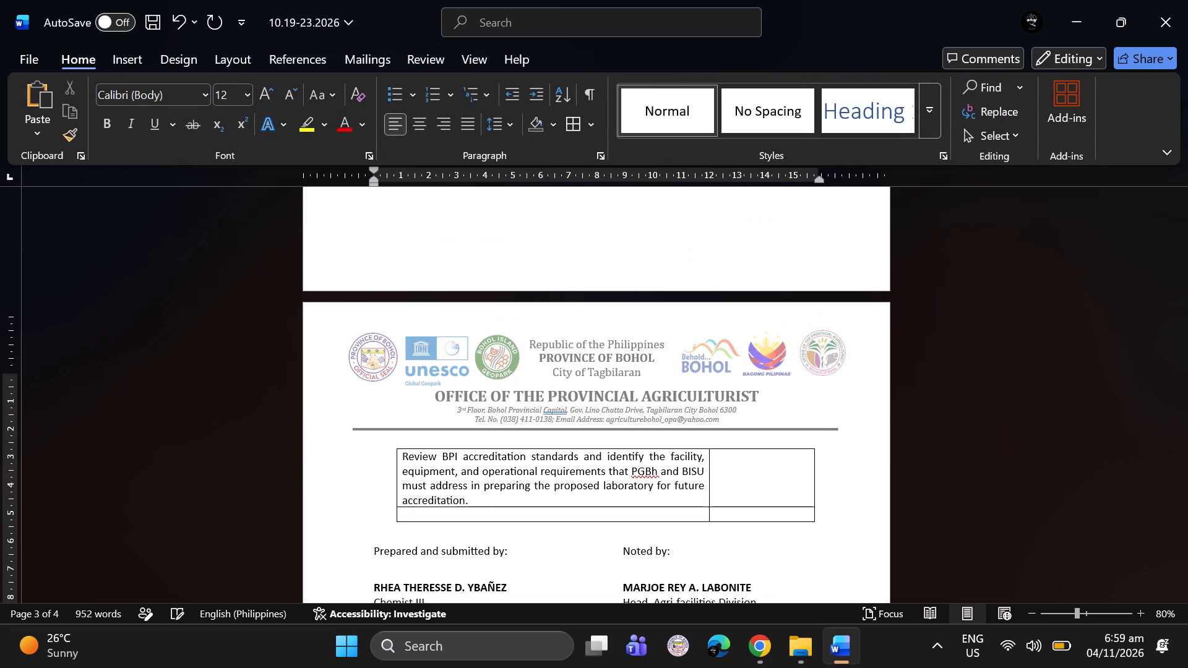
pyautogui.scroll(-1, 578, 358)
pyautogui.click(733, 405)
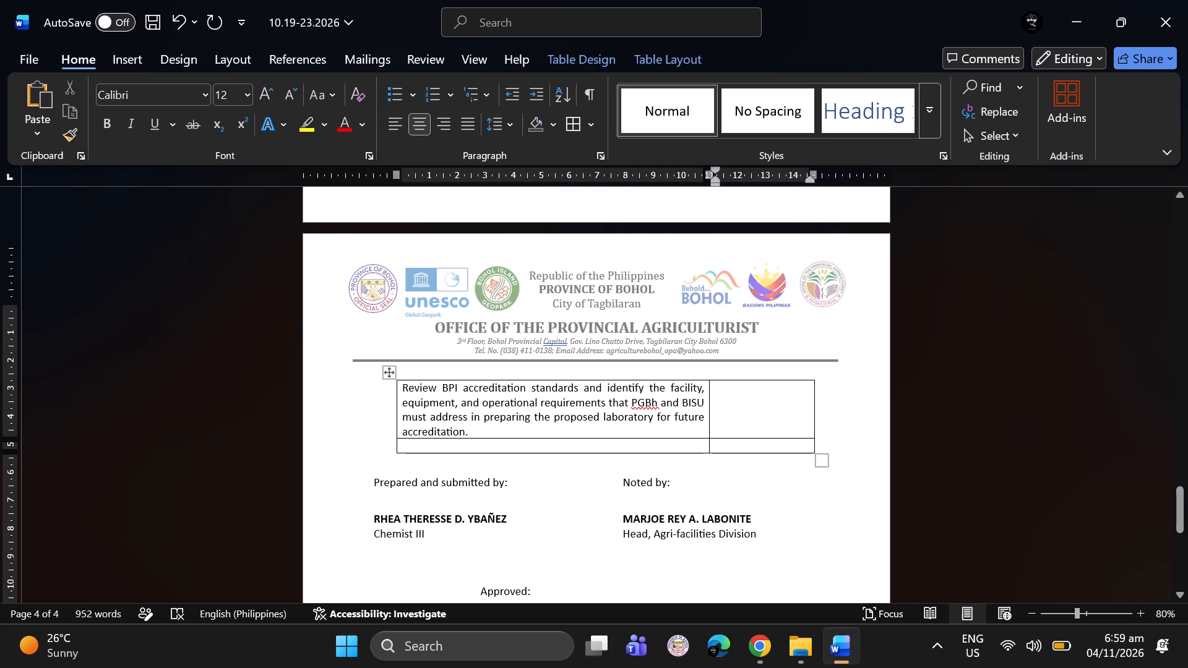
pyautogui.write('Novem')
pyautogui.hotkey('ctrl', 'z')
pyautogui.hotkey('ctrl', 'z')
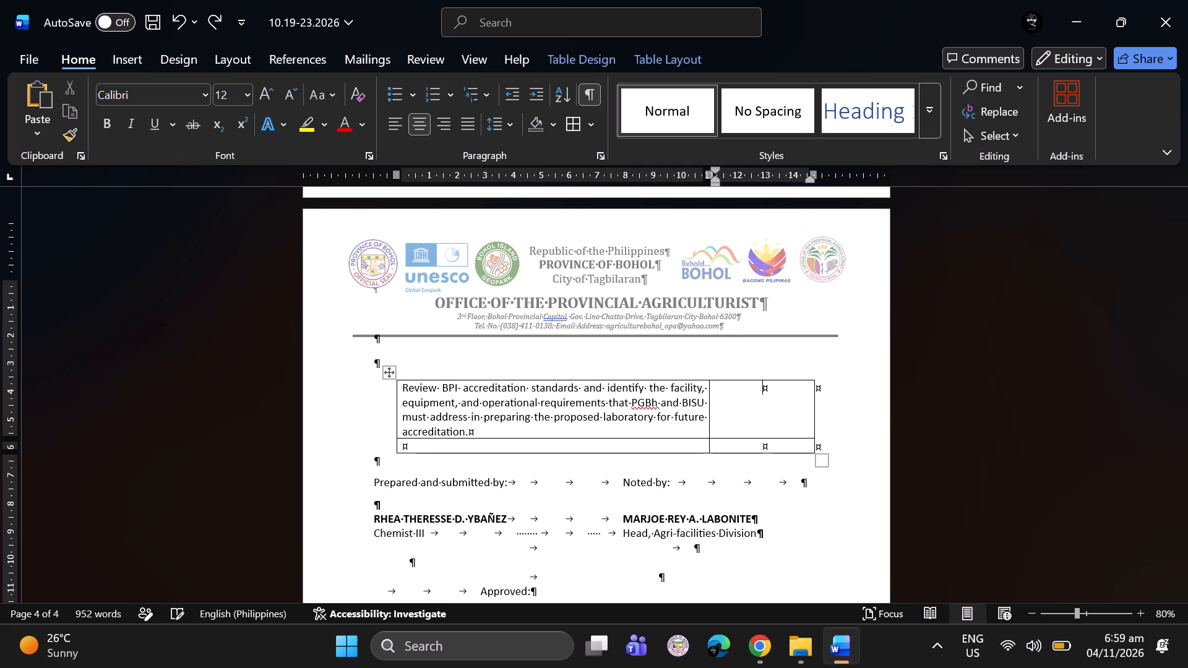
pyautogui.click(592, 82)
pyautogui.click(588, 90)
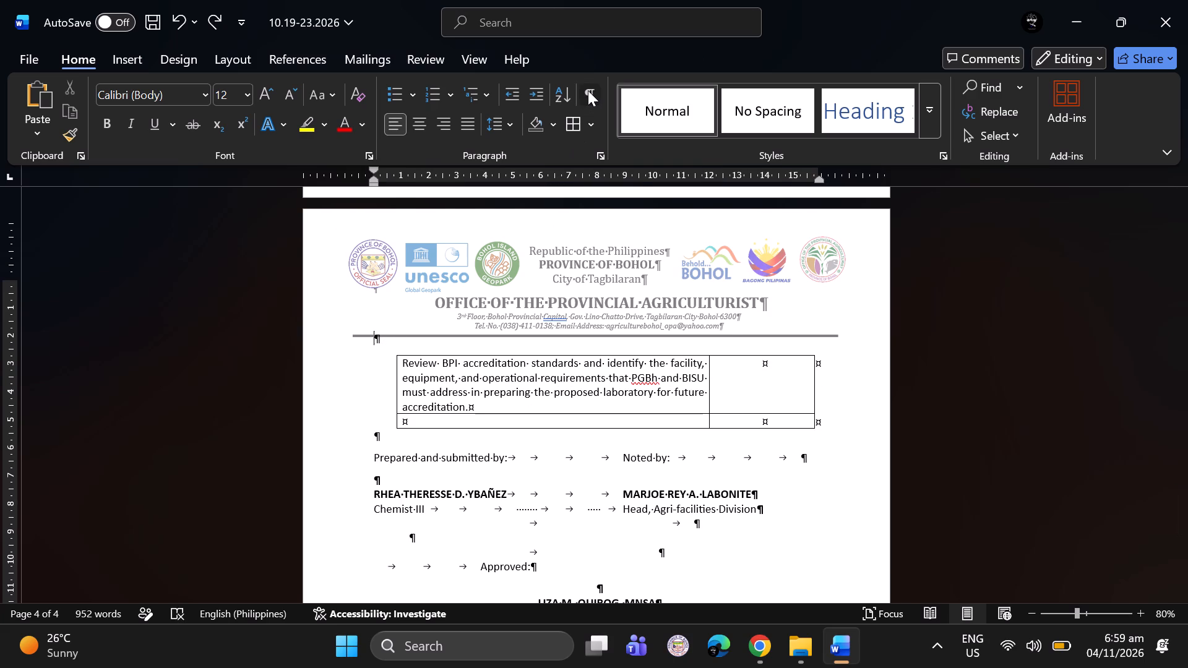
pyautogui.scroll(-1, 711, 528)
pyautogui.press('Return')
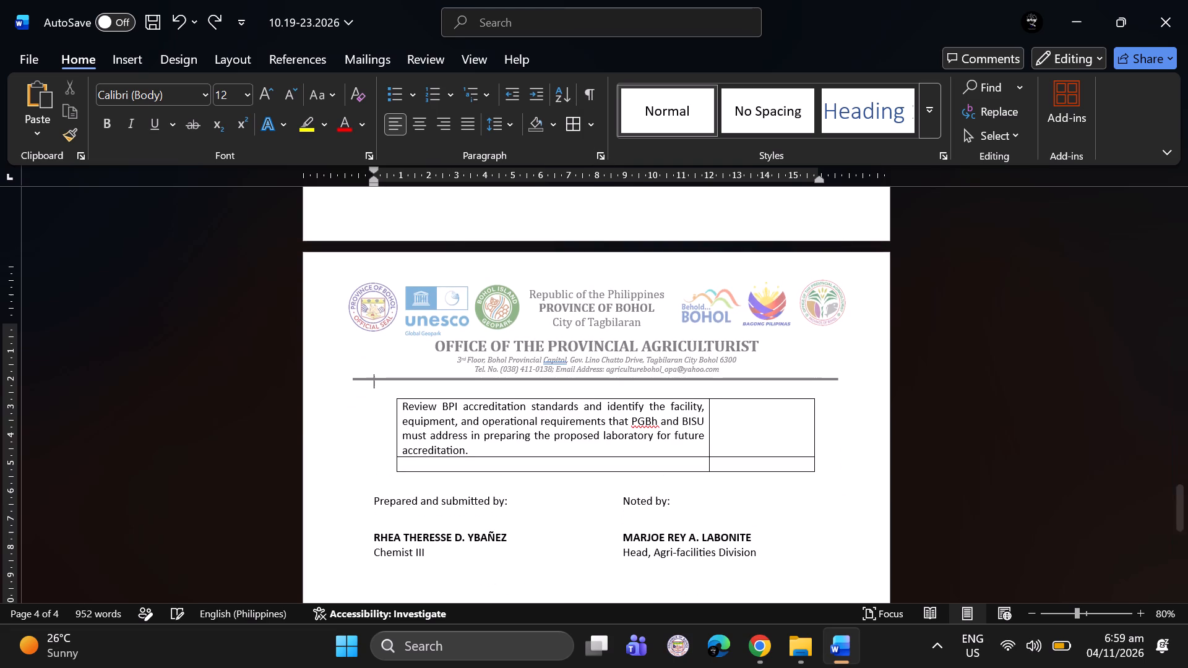
# Clear the formatting of the two empty Target Implementations cells and the empty last Activity cell on page 4.
pyautogui.moveTo(750, 419); pyautogui.dragTo(757, 439)
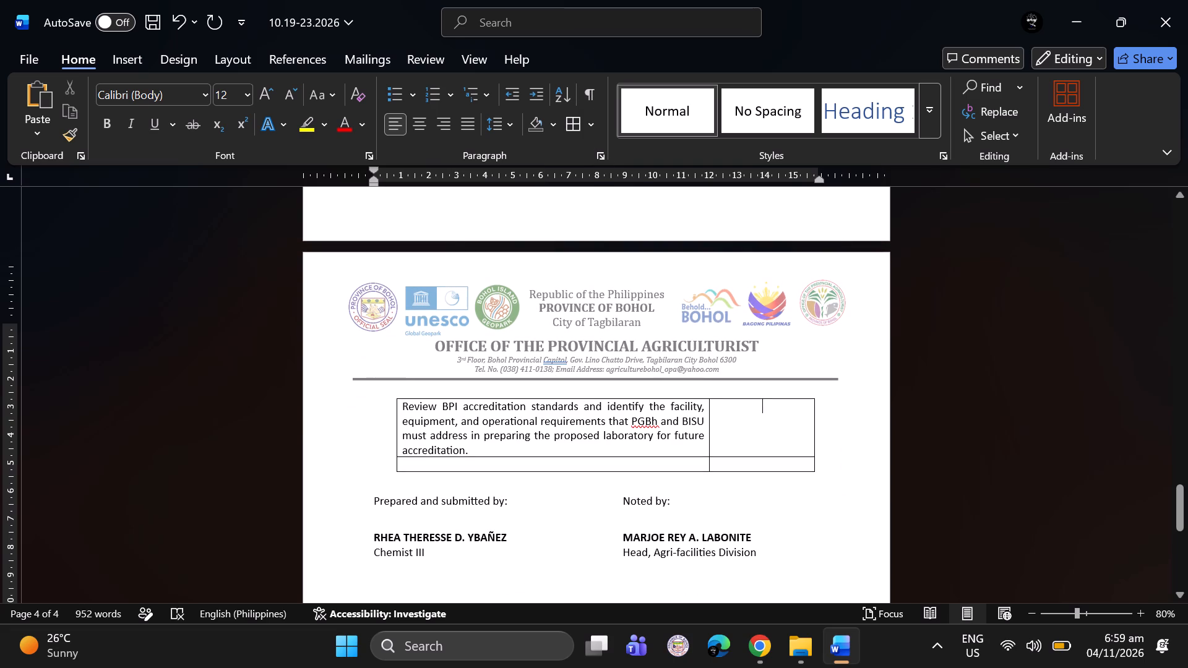
pyautogui.moveTo(757, 439); pyautogui.dragTo(761, 466)
pyautogui.click(353, 96)
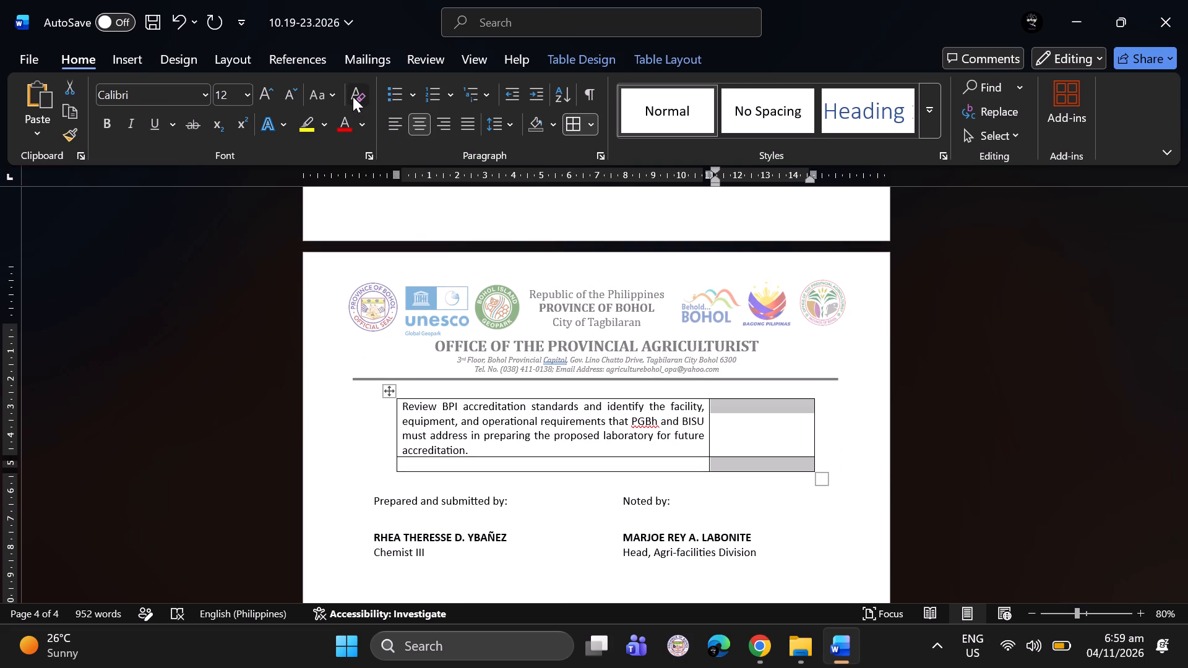
pyautogui.click(531, 462)
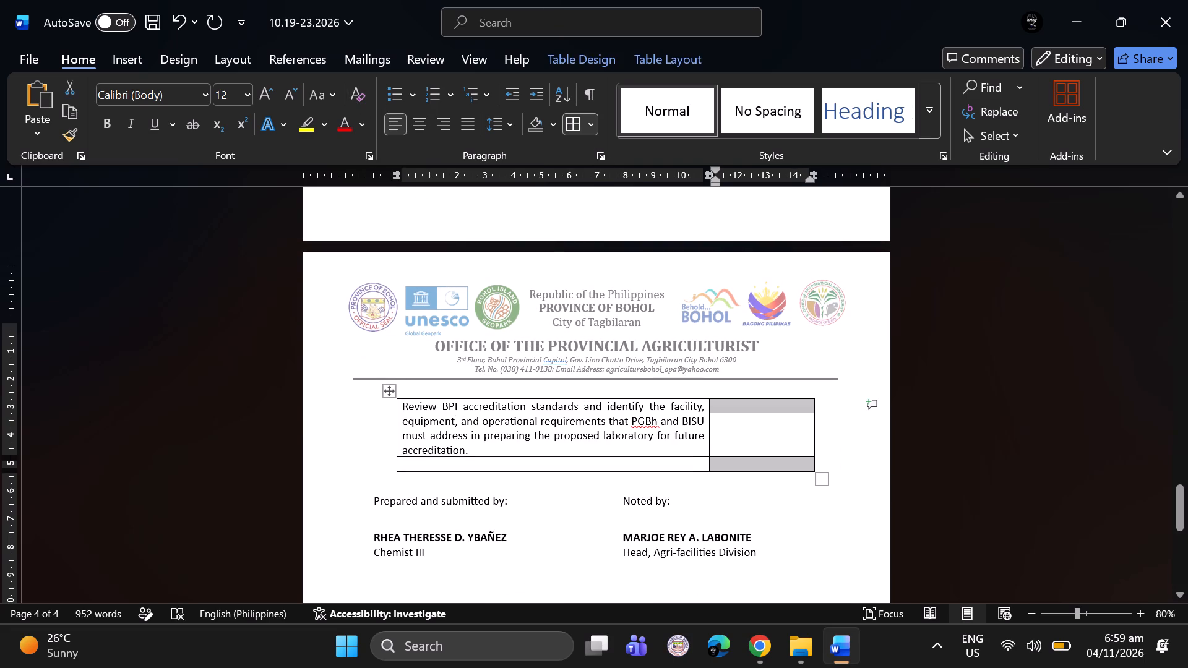
pyautogui.click(357, 88)
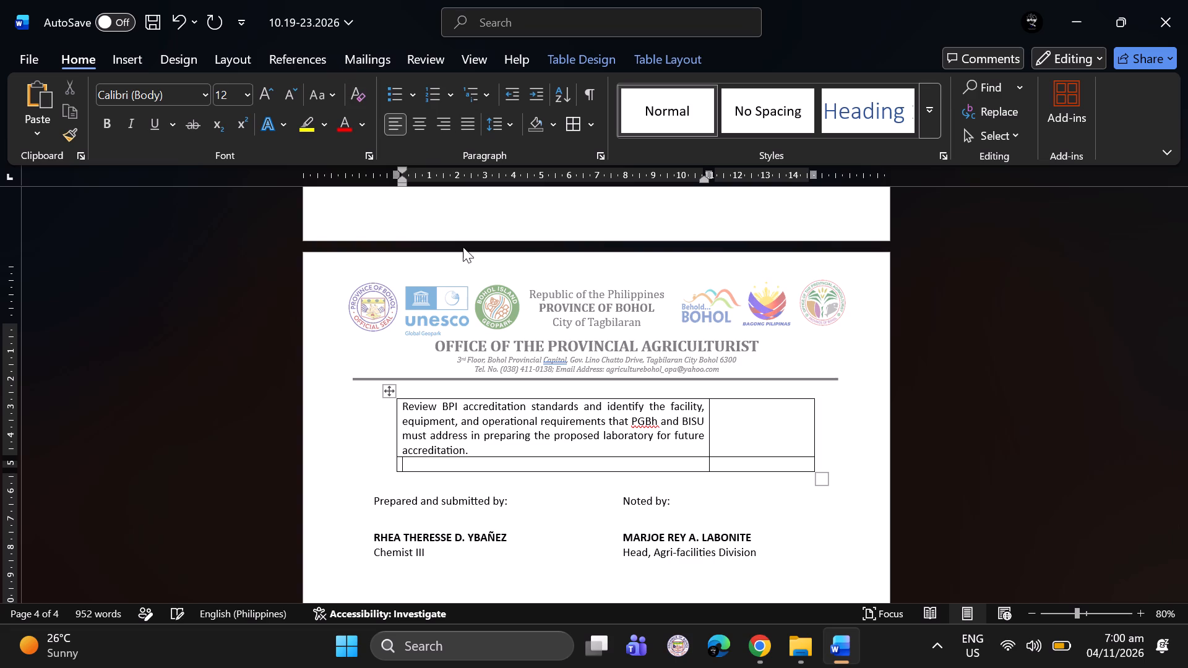
# Enter "November 2026 onwards", centered, in the Target Implementations cell of the BPI accreditation row.
pyautogui.click(751, 417)
pyautogui.hotkey('ctrl', 'e')
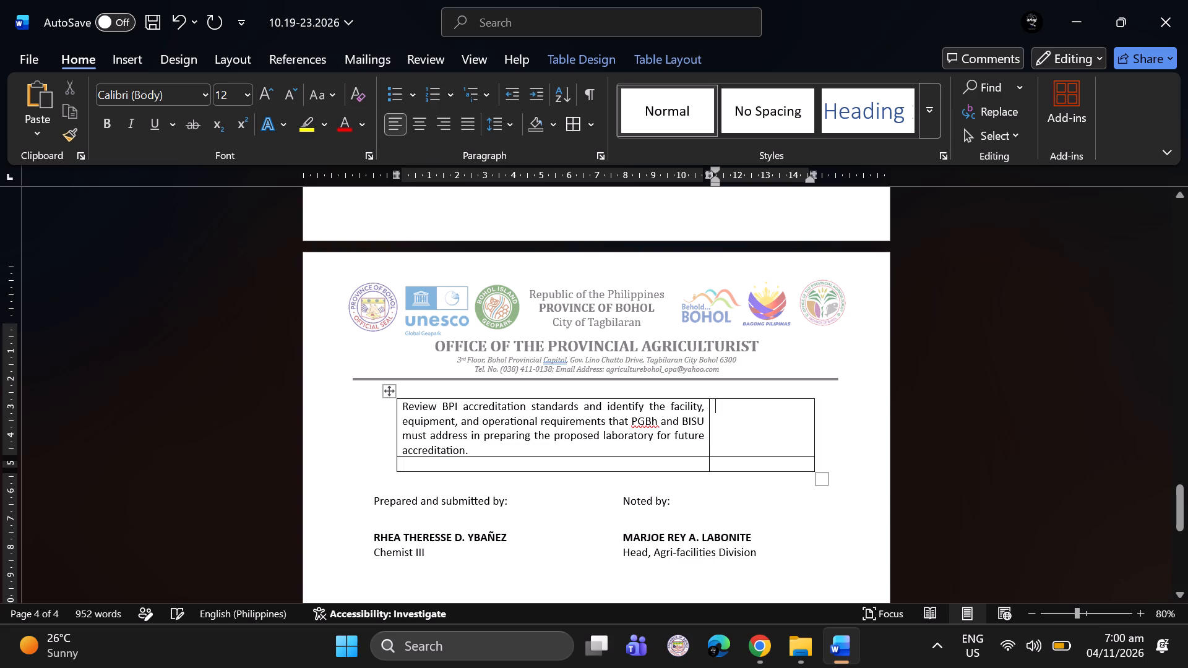
pyautogui.write('November 2026 onwards')
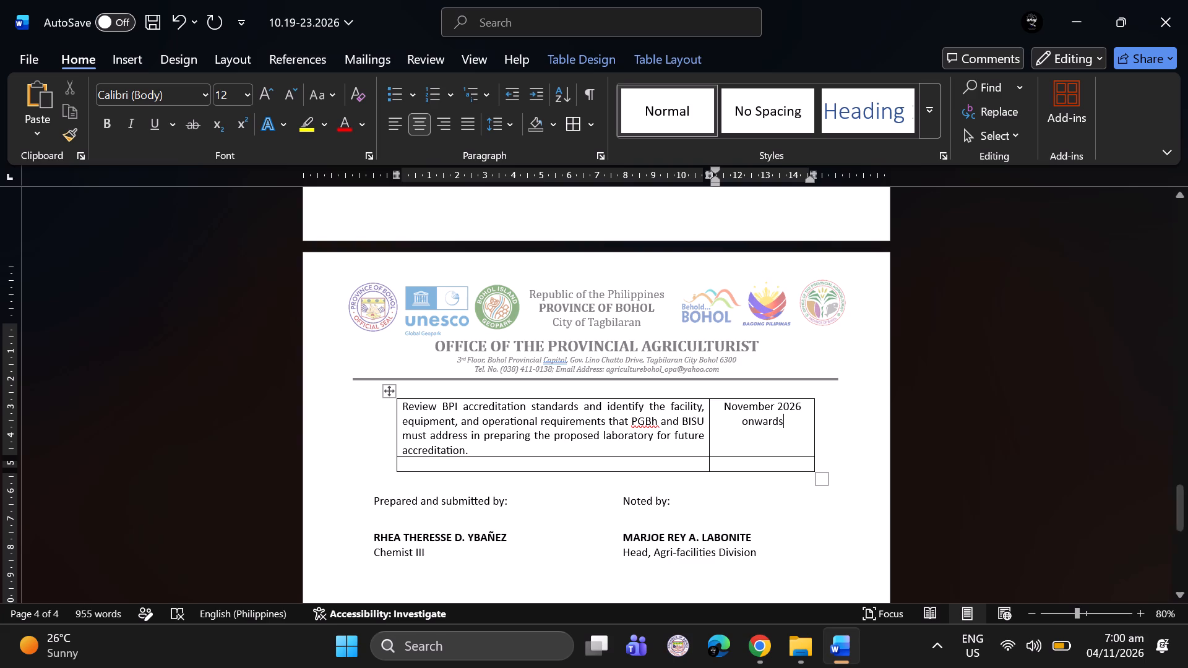
pyautogui.click(556, 465)
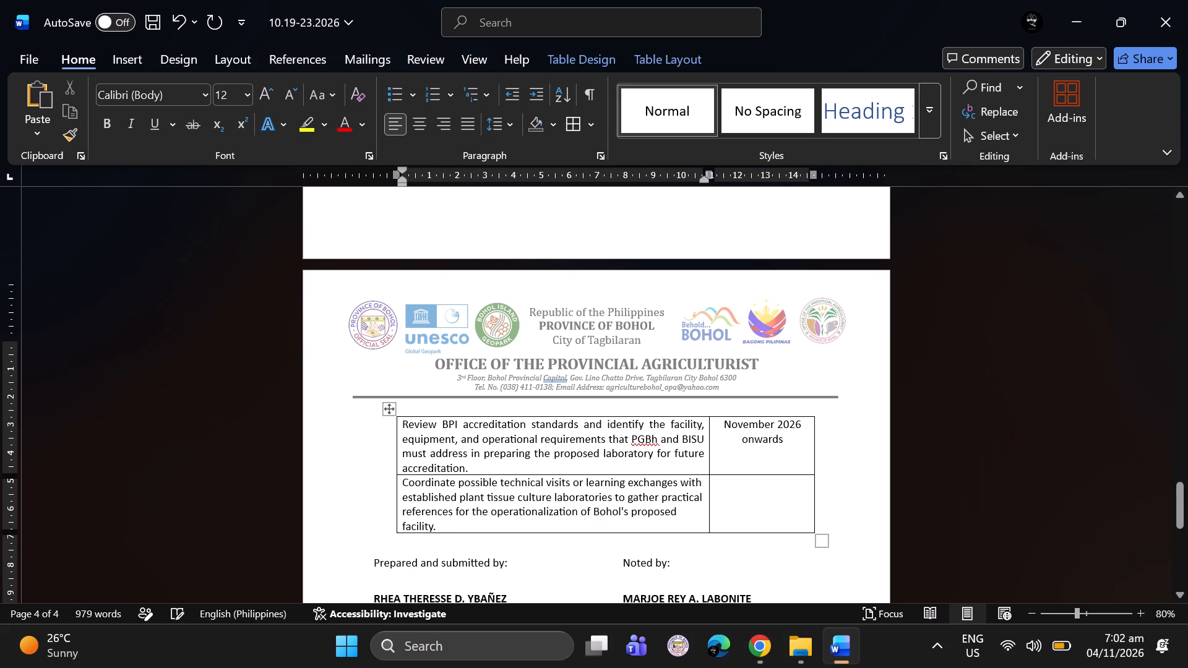
# Enter the centred target date "1st to 2nd quarter 2027" beside the technical visits activity.
pyautogui.click(744, 495)
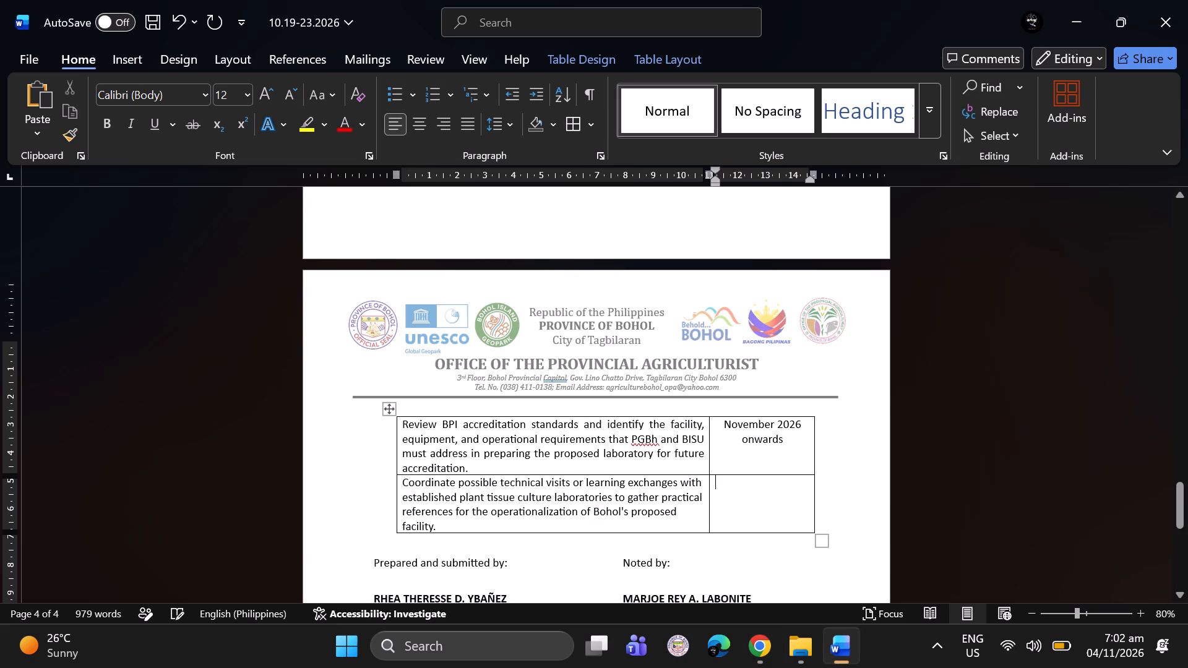
pyautogui.hotkey('ctrl', 'e')
pyautogui.write('Novem')
pyautogui.press('BackSpace')
pyautogui.press('BackSpace')
pyautogui.press('BackSpace')
pyautogui.press('BackSpace')
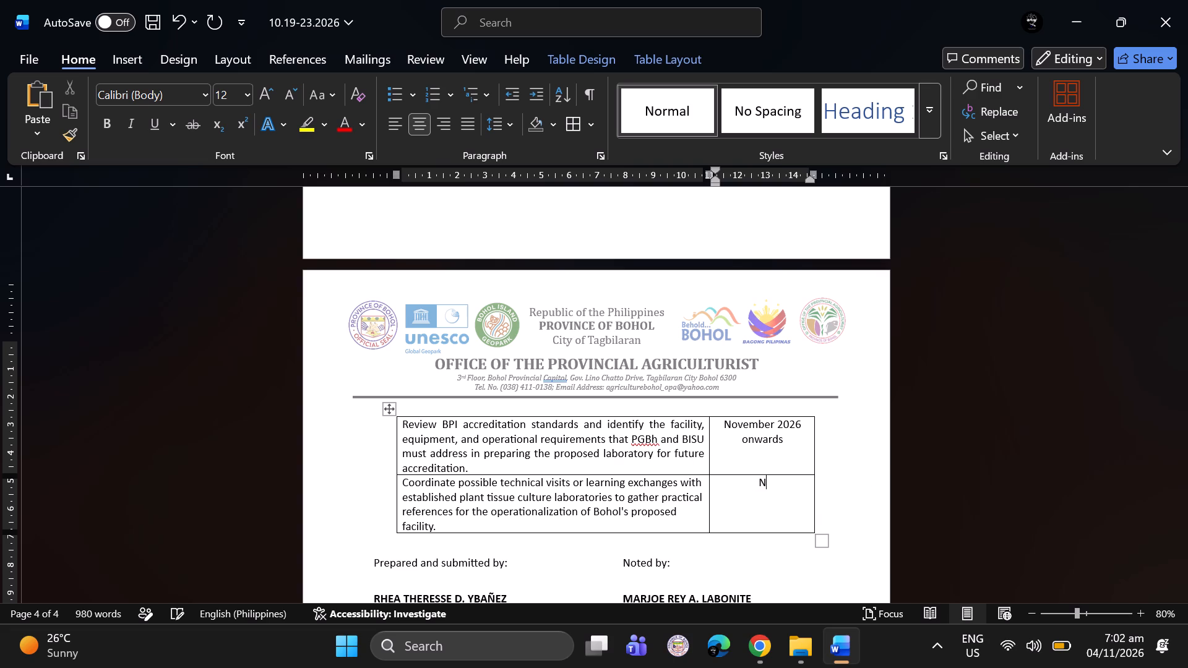
pyautogui.press('BackSpace')
pyautogui.write('1st')
pyautogui.press('space')
pyautogui.write('t o')
pyautogui.press('BackSpace')
pyautogui.press('BackSpace')
pyautogui.write('o 2n')
pyautogui.write('d quarter 2027')
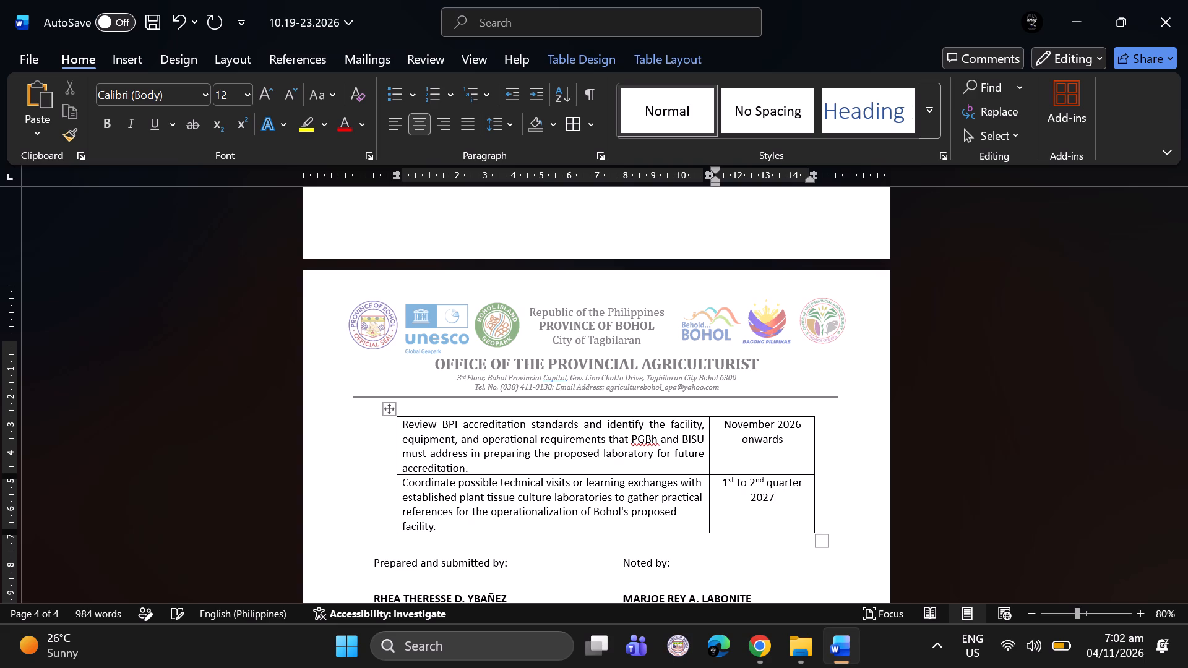
# Check the date format against the ChatGPT draft and reword the target date as "1st - 2nd Quarter 2027".
pyautogui.click(759, 660)
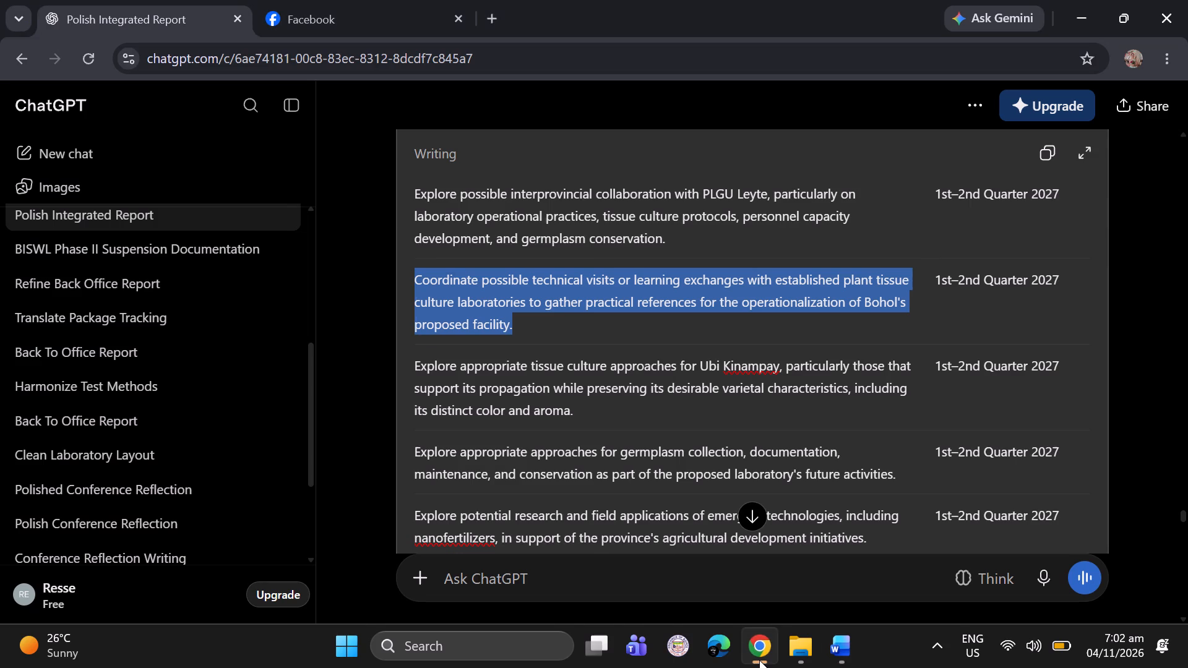
pyautogui.click(759, 660)
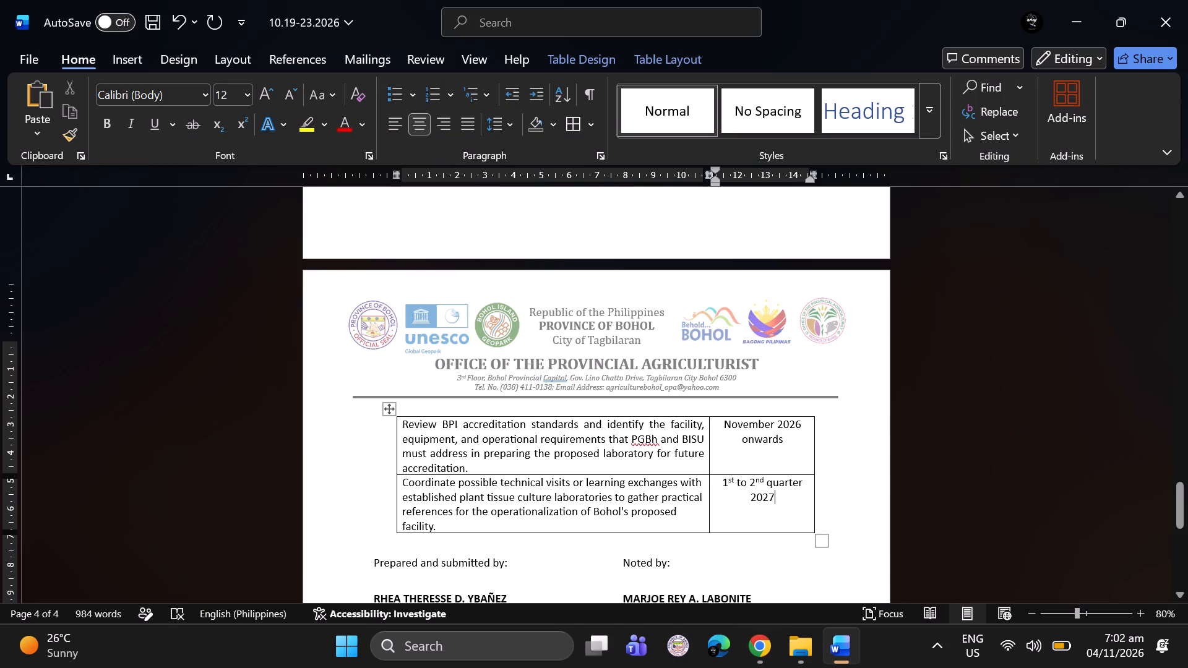
pyautogui.click(751, 483)
pyautogui.press('BackSpace')
pyautogui.press('BackSpace')
pyautogui.press('BackSpace')
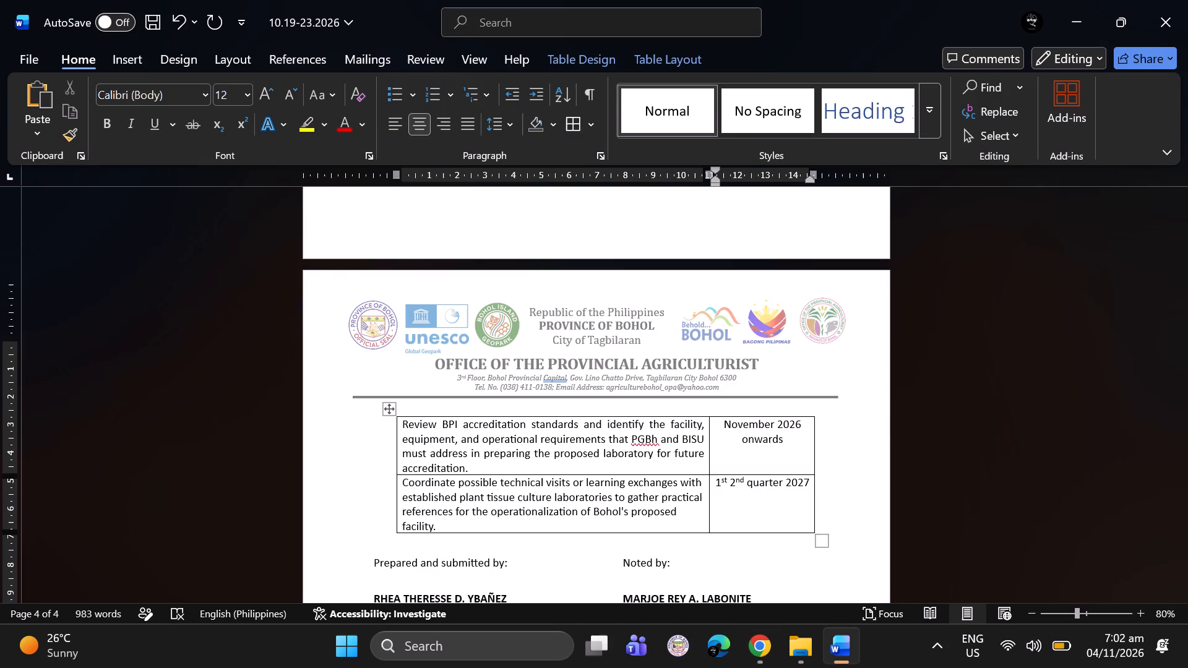
pyautogui.press('-')
pyautogui.press('space')
pyautogui.click(768, 485)
pyautogui.press('BackSpace')
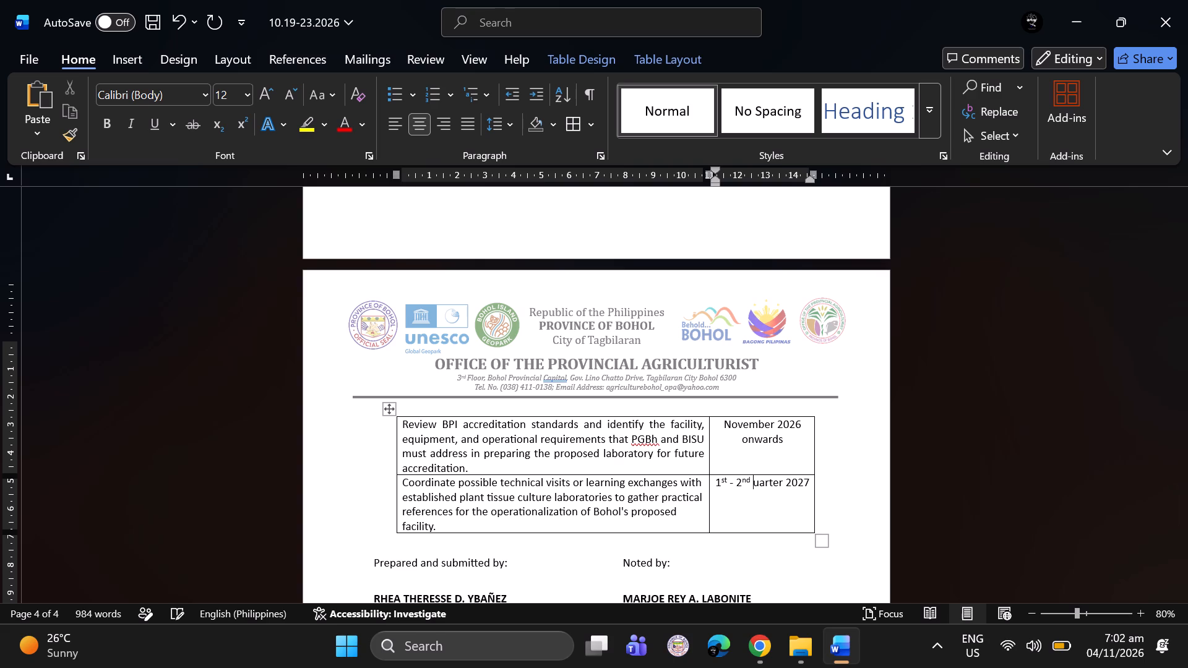
pyautogui.hotkey('shift', 'q')
pyautogui.click(762, 652)
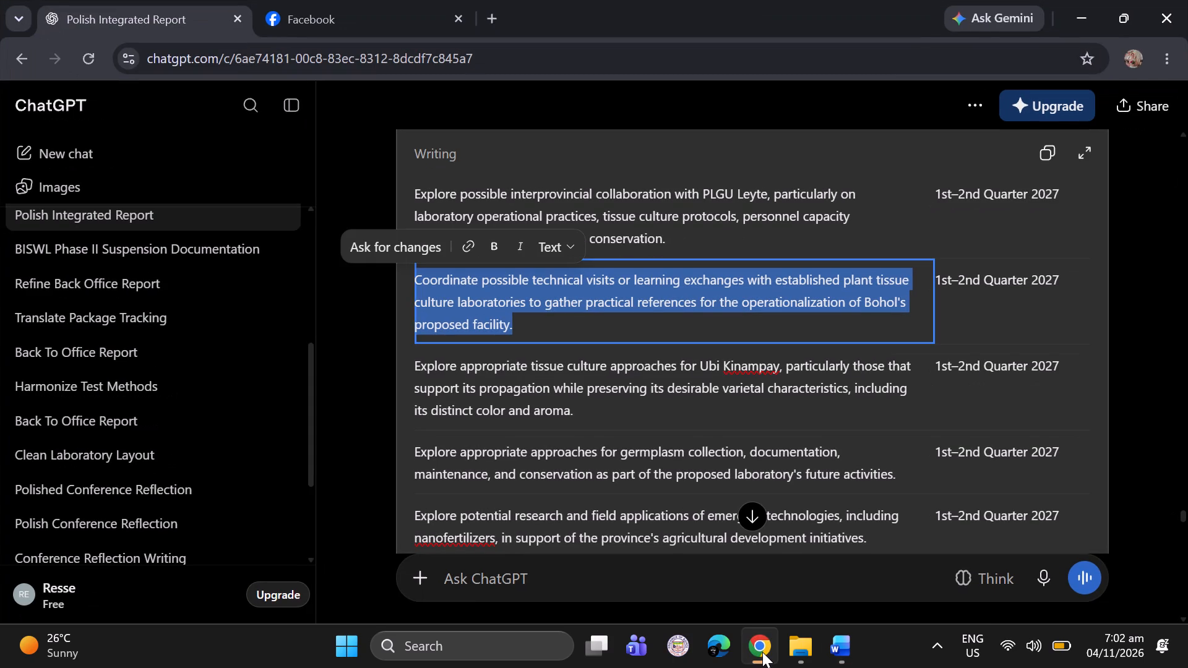
pyautogui.click(762, 652)
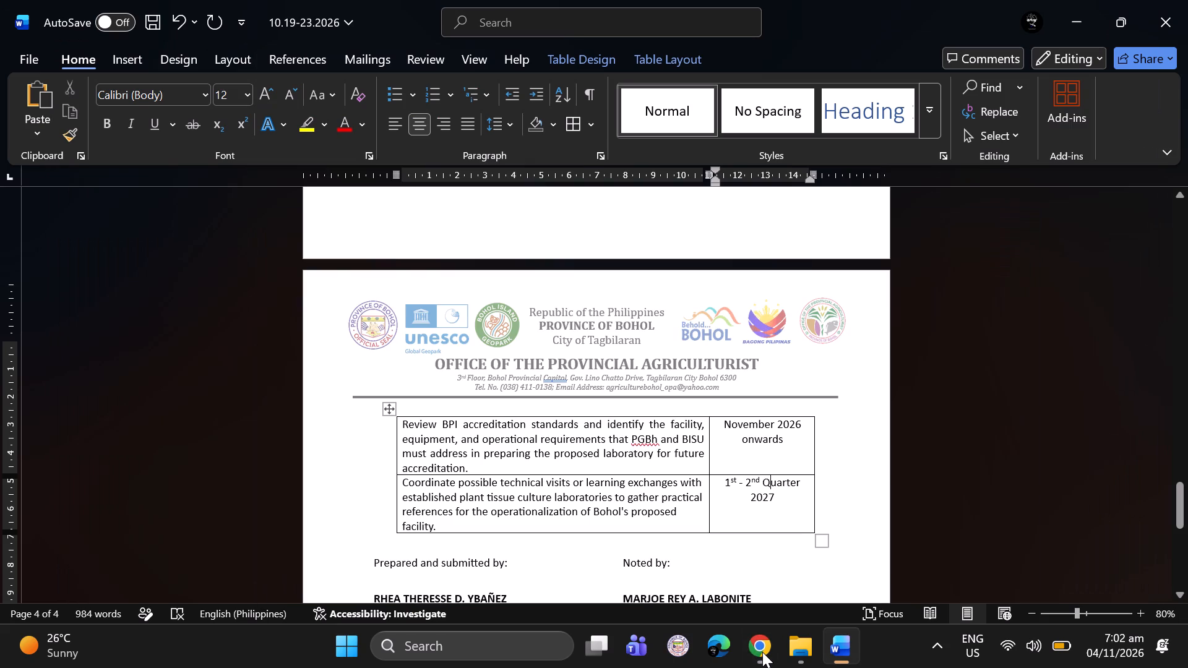
# Widen the action plan table's Target Implementations column slightly so its outer edge lines up with the body text margin.
pyautogui.scroll(-1, 725, 536)
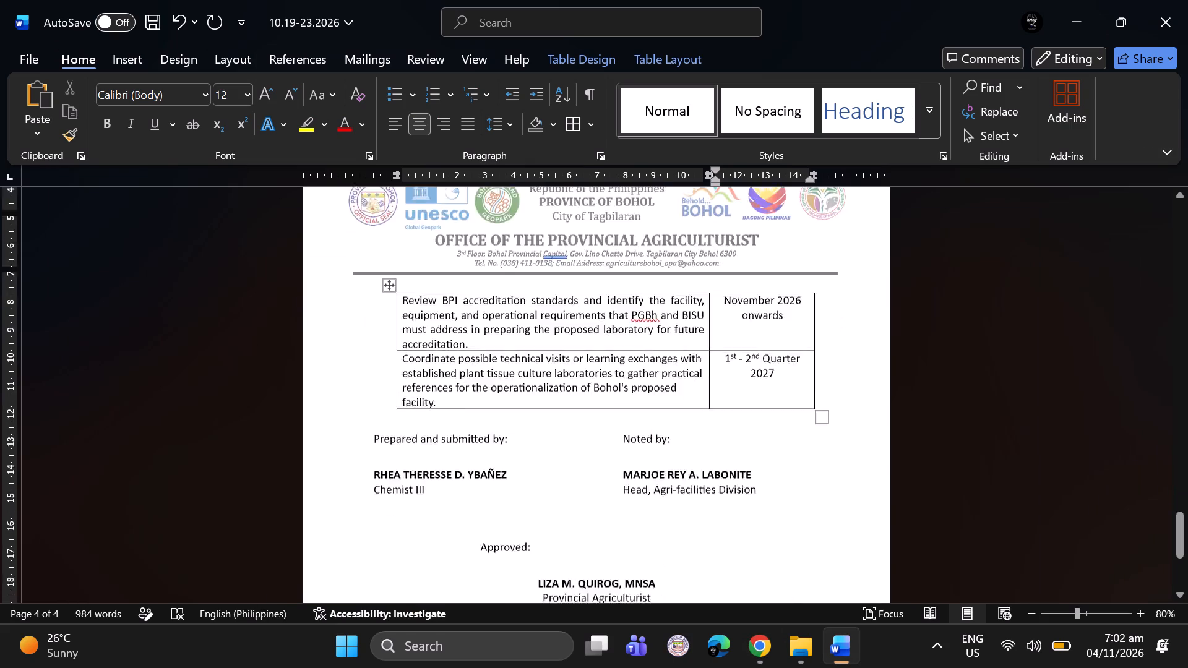
pyautogui.scroll(-3, 725, 536)
pyautogui.scroll(3, 725, 536)
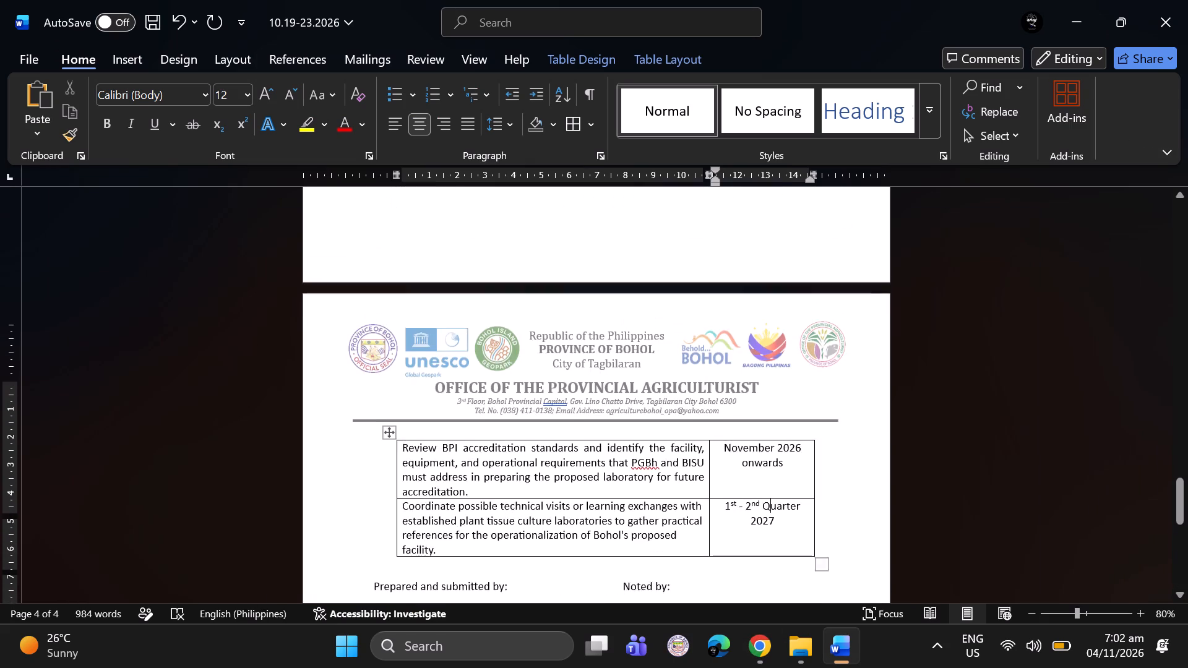
pyautogui.scroll(1, 725, 536)
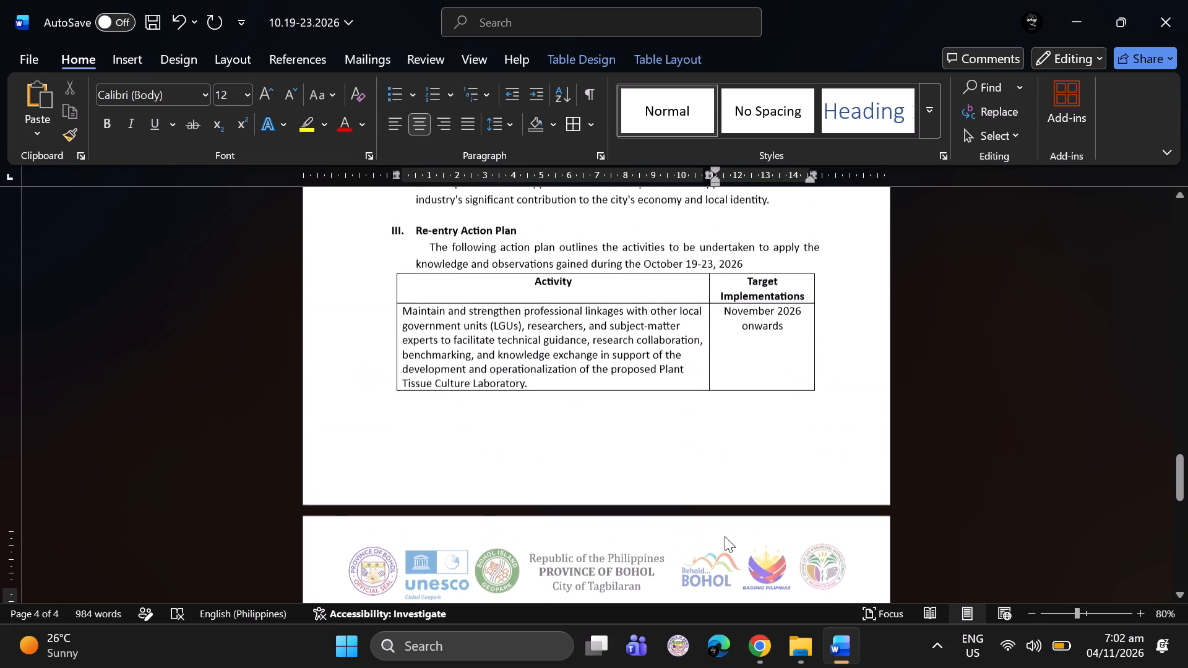
pyautogui.scroll(1, 725, 536)
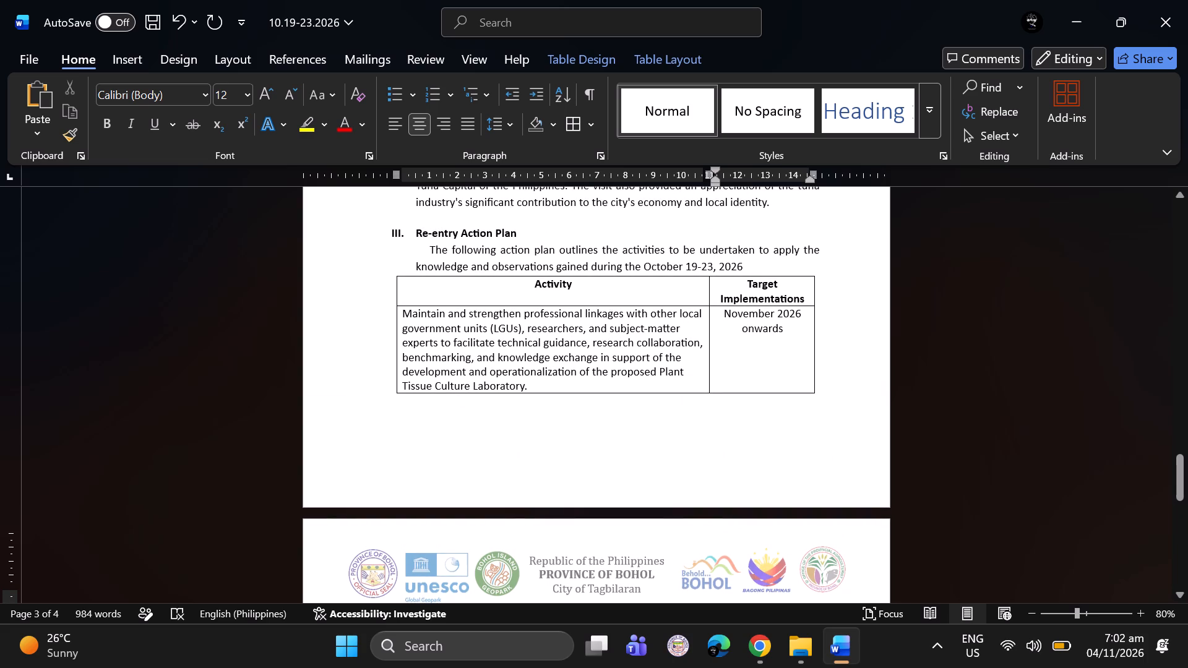
pyautogui.click(814, 361)
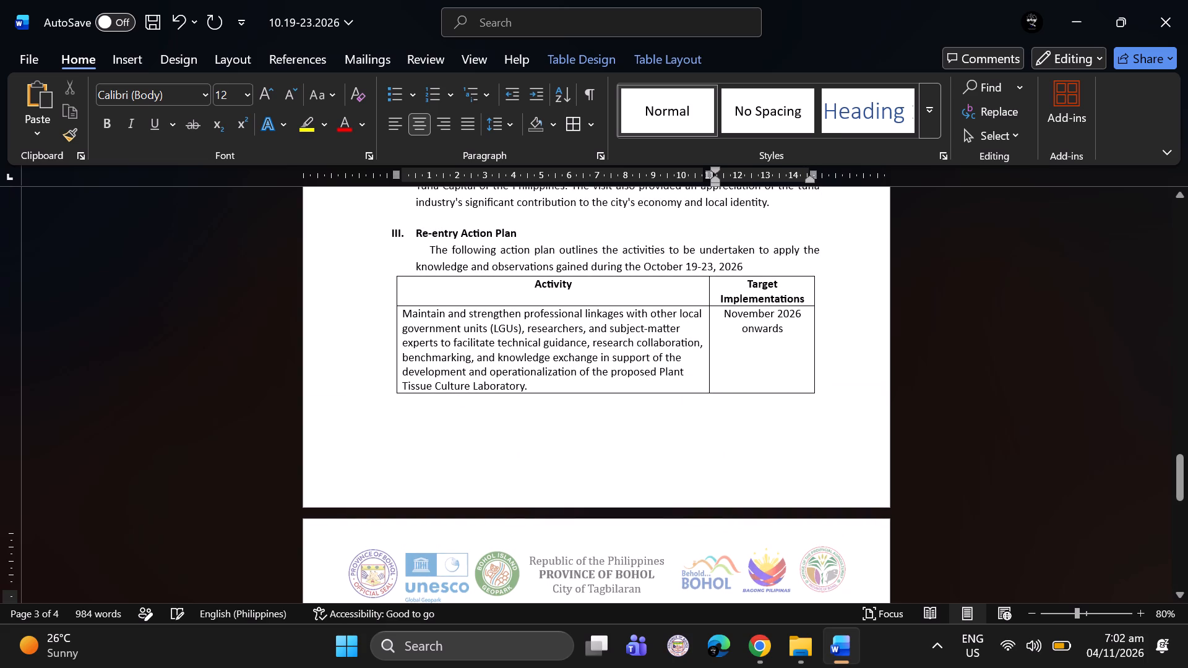
pyautogui.moveTo(814, 362); pyautogui.dragTo(820, 362)
# Look over the report from the action plan back to the first page and save it.
pyautogui.scroll(-1, 799, 369)
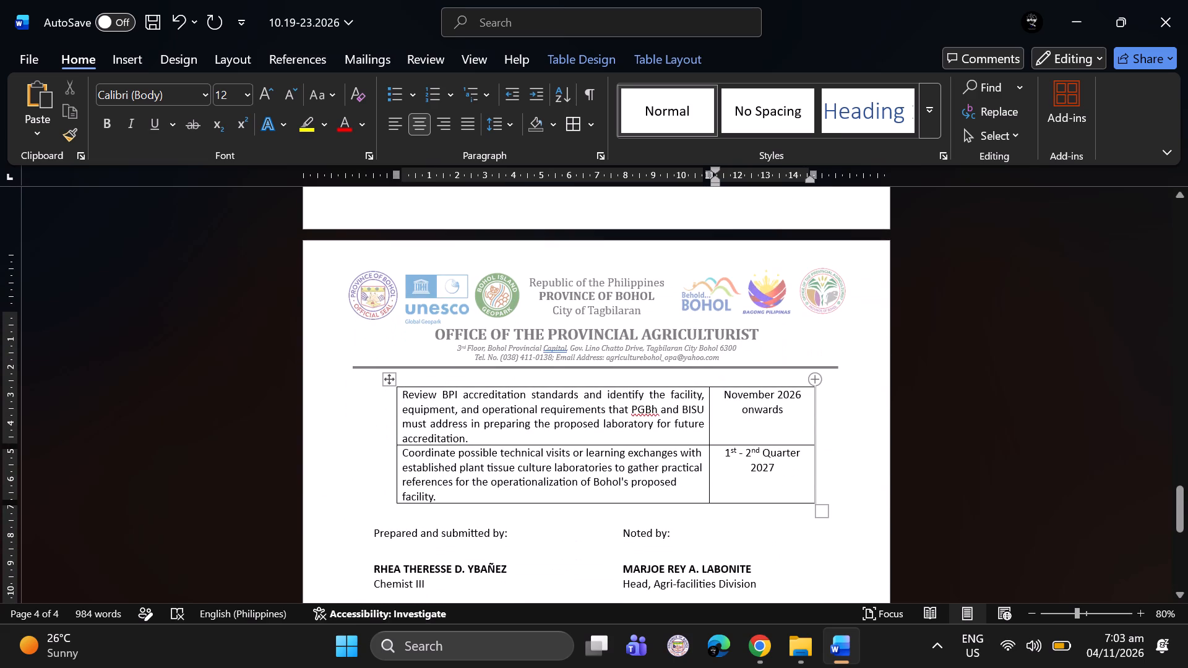
pyautogui.scroll(-1, 799, 369)
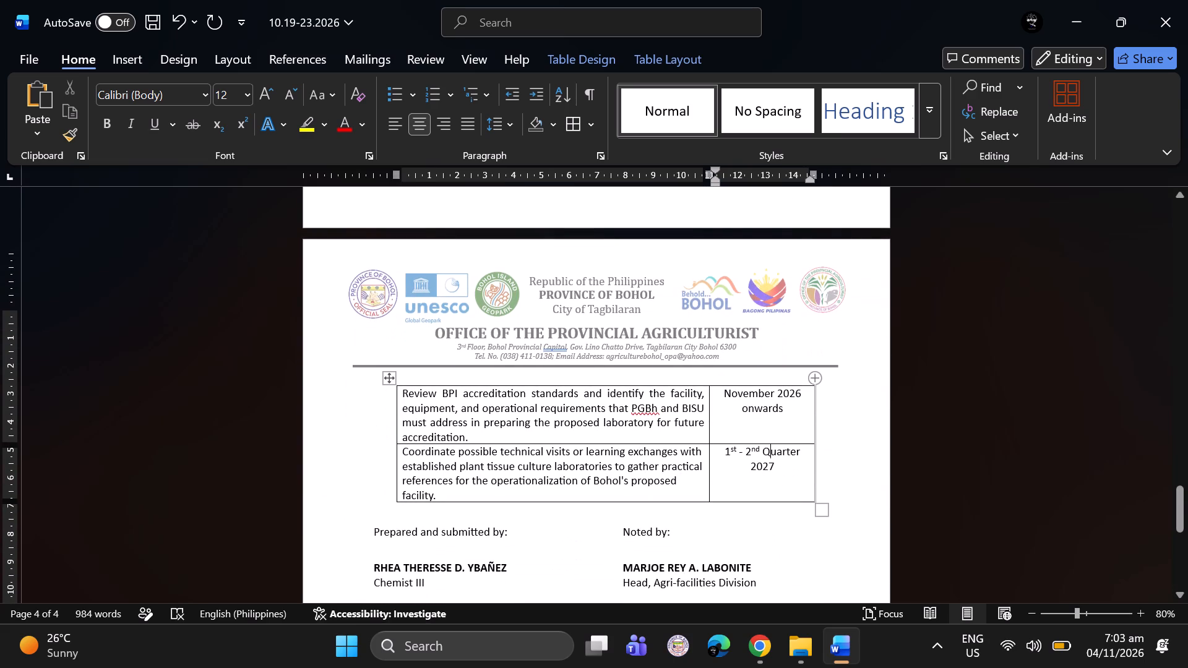
pyautogui.scroll(3, 799, 369)
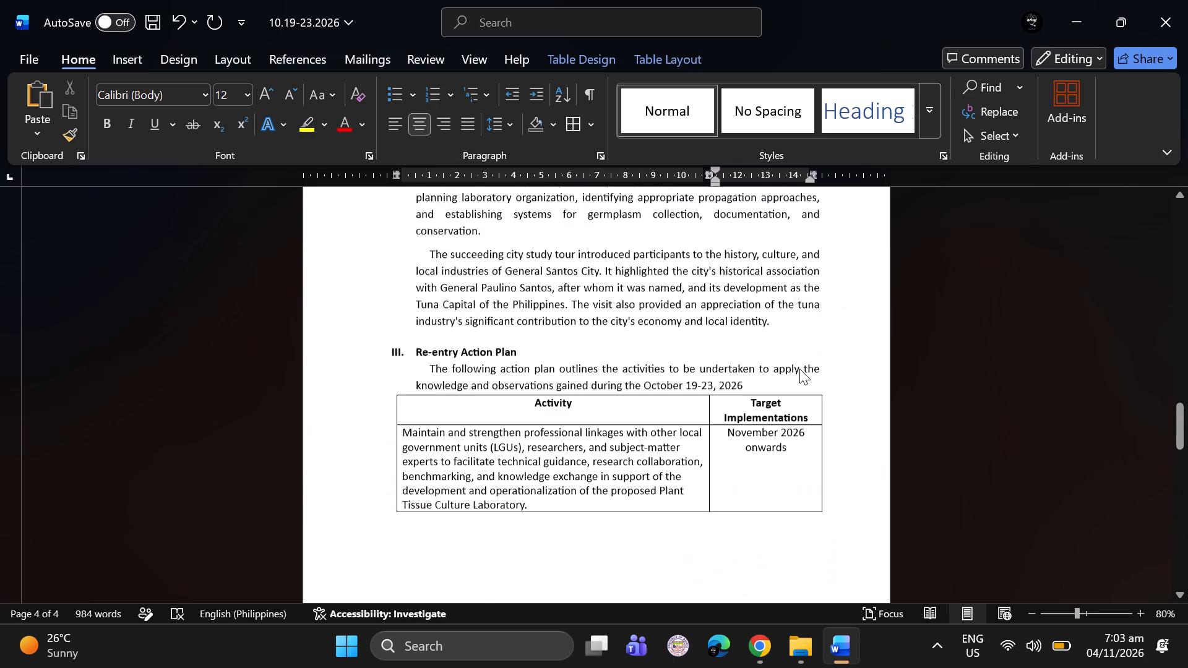
pyautogui.scroll(5, 799, 369)
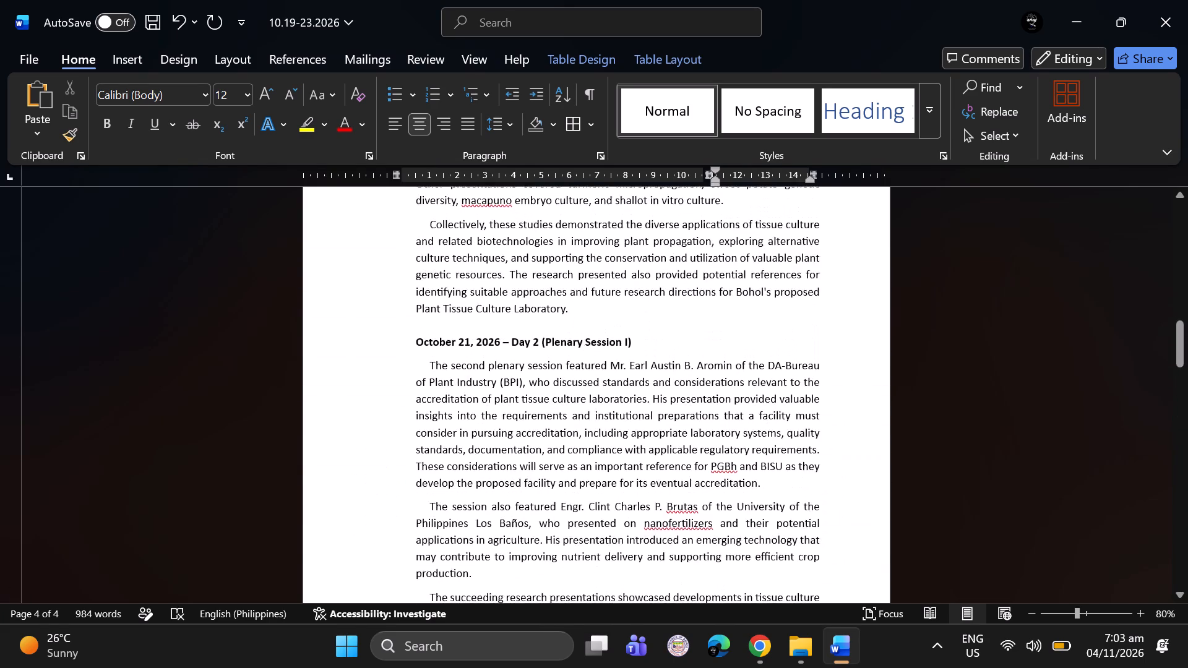
pyautogui.scroll(4, 799, 369)
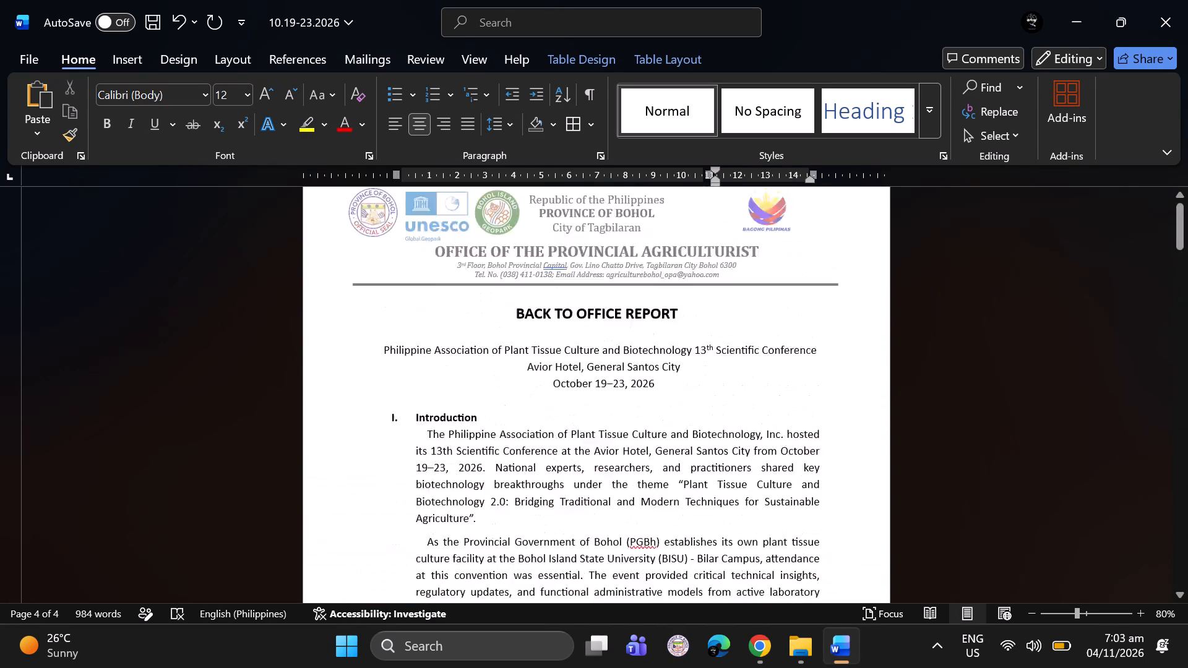
pyautogui.scroll(1, 799, 369)
pyautogui.hotkey('ctrl', 's')
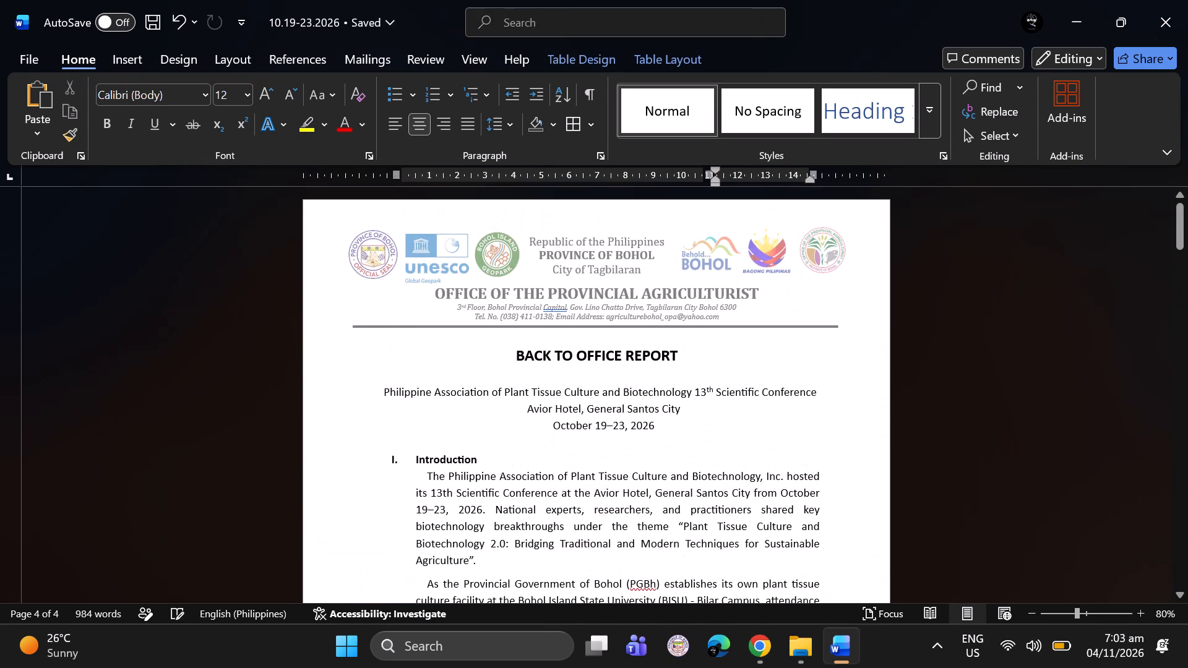
pyautogui.hotkey('ctrl', 's')
# Close the report document and the File Explorer window behind it.
pyautogui.scroll(-2, 799, 369)
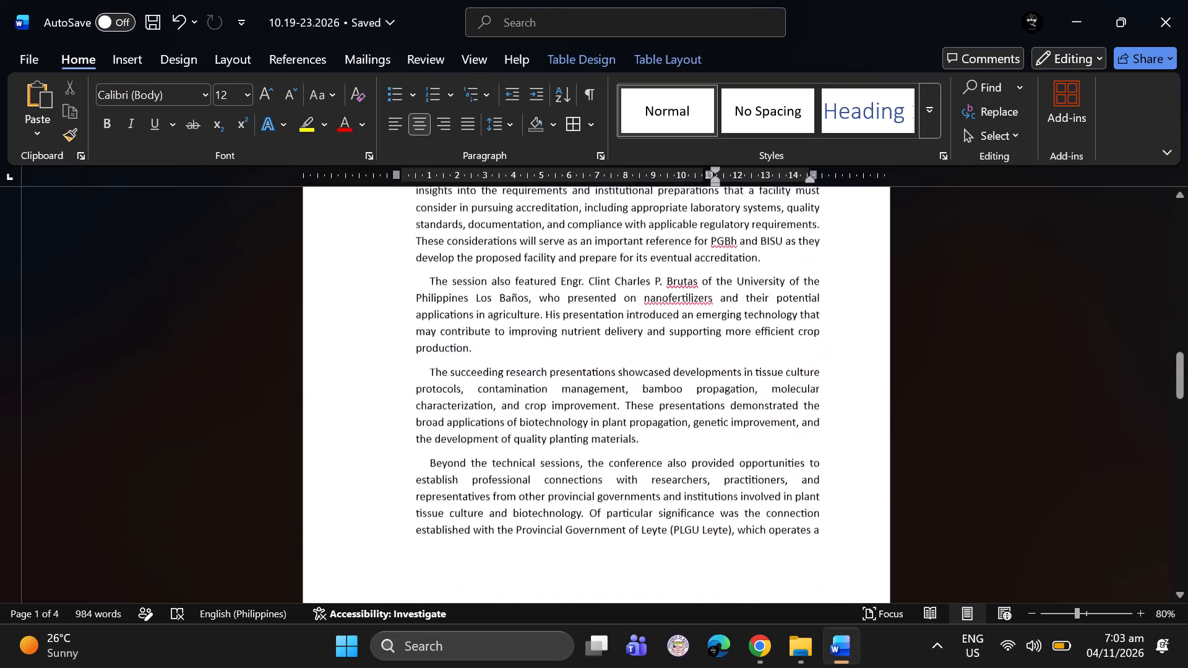
pyautogui.scroll(-2, 799, 369)
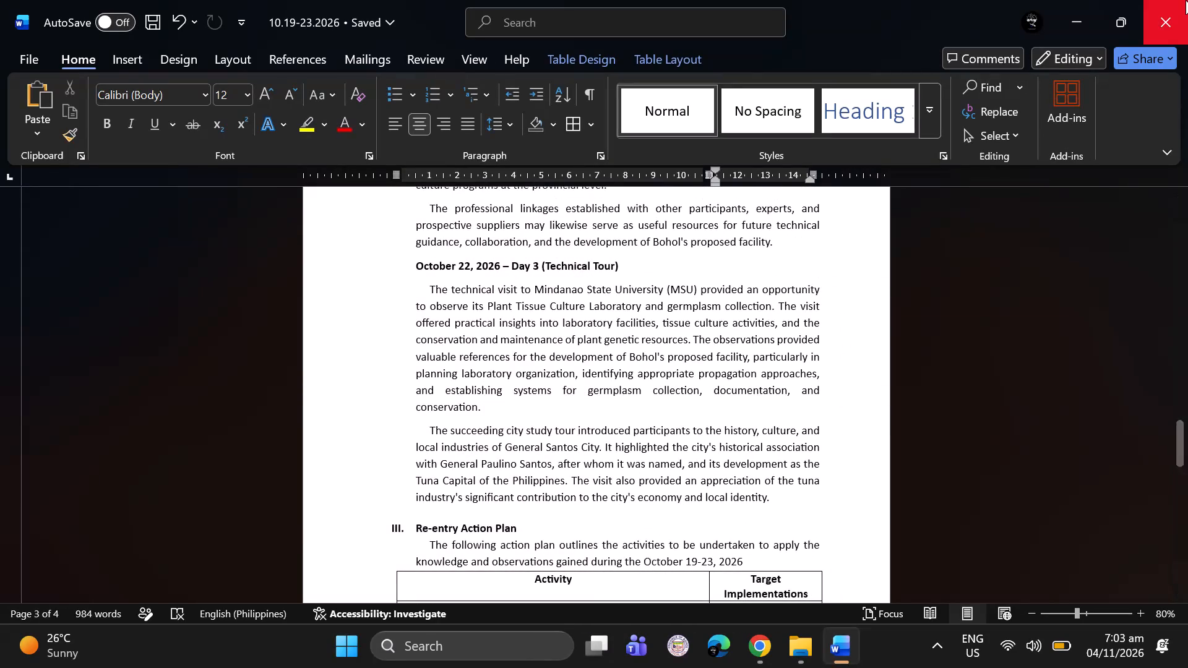
pyautogui.click(1186, 1)
pyautogui.click(1186, 1)
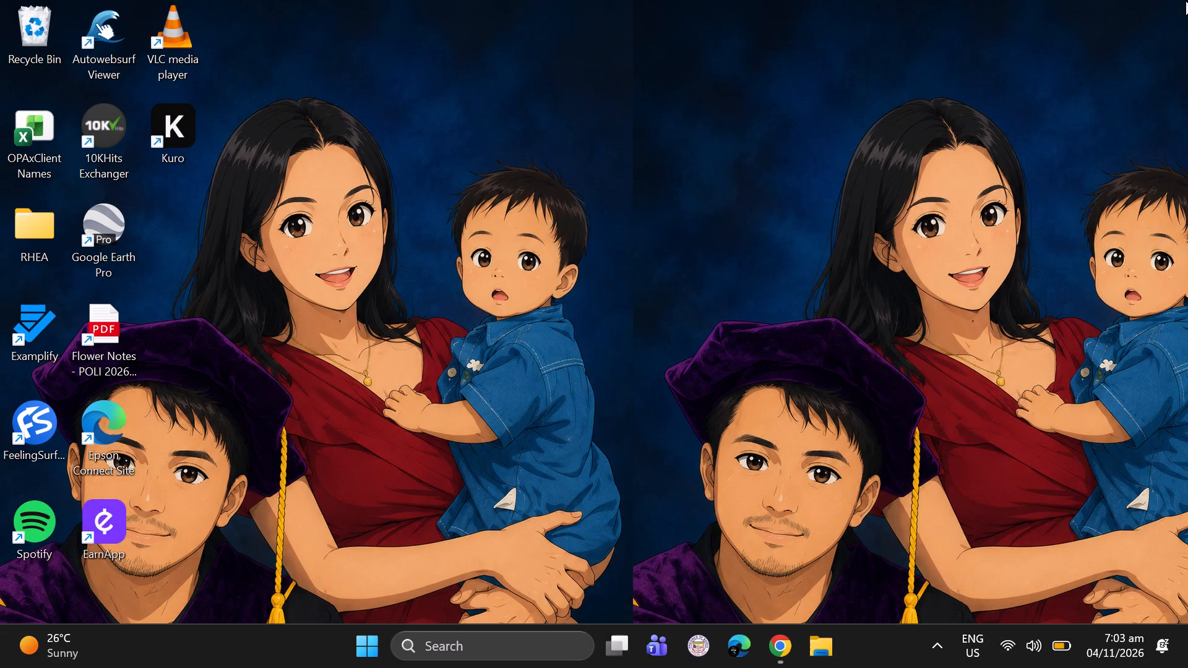
# Open the Downloads folder in File Explorer and launch the file named "latest".
pyautogui.click(807, 645)
pyautogui.scroll(1, 471, 431)
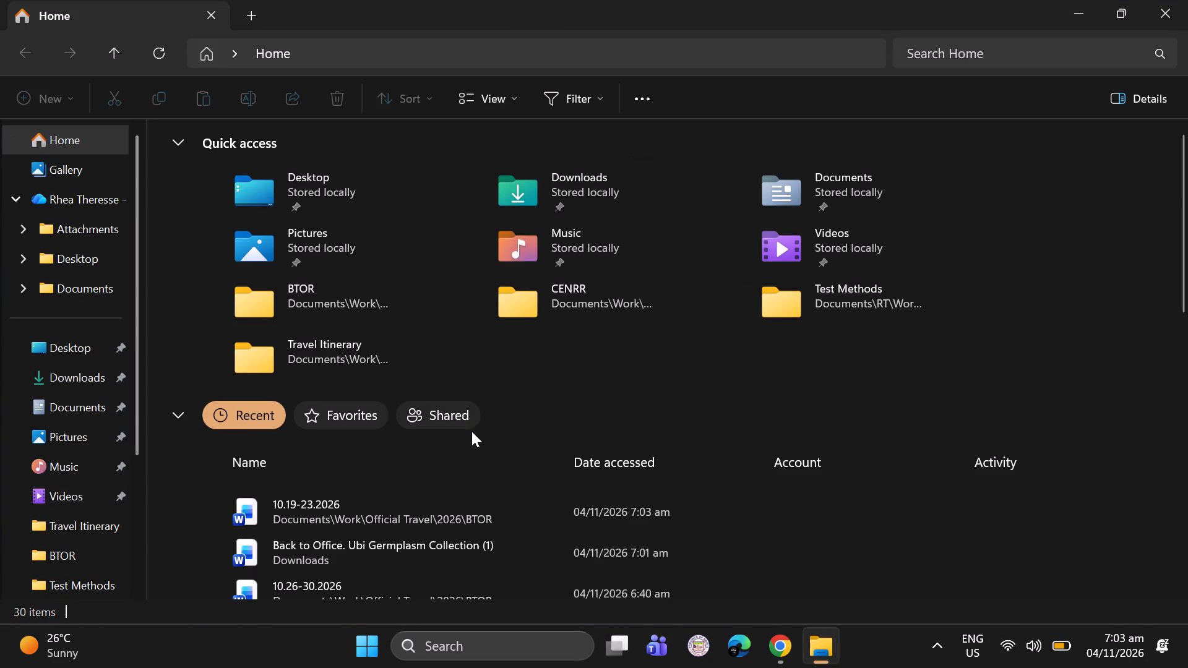
pyautogui.scroll(1, 471, 431)
pyautogui.click(76, 367)
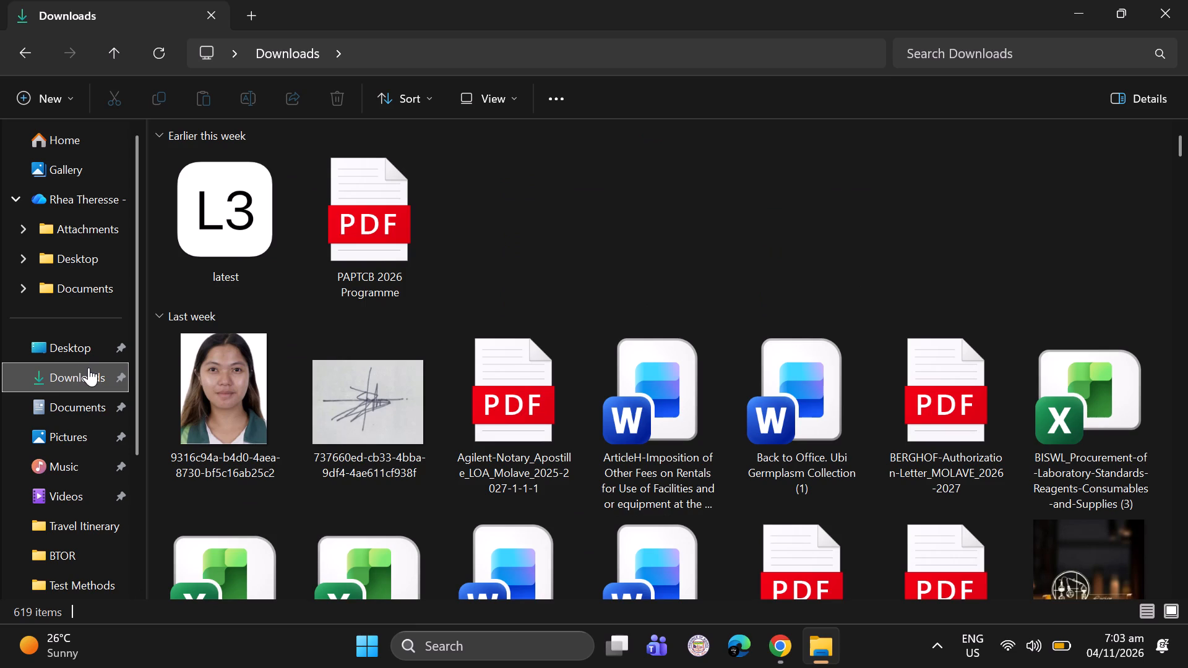
pyautogui.scroll(1, 200, 321)
pyautogui.click(223, 216)
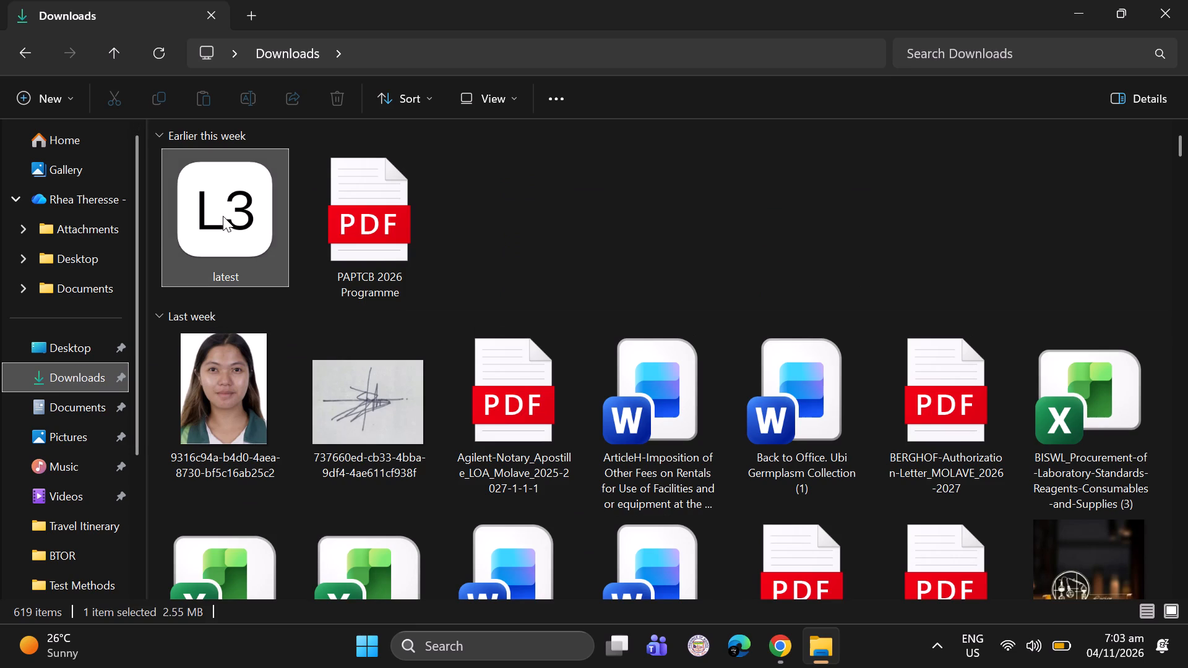
pyautogui.doubleClick(223, 216)
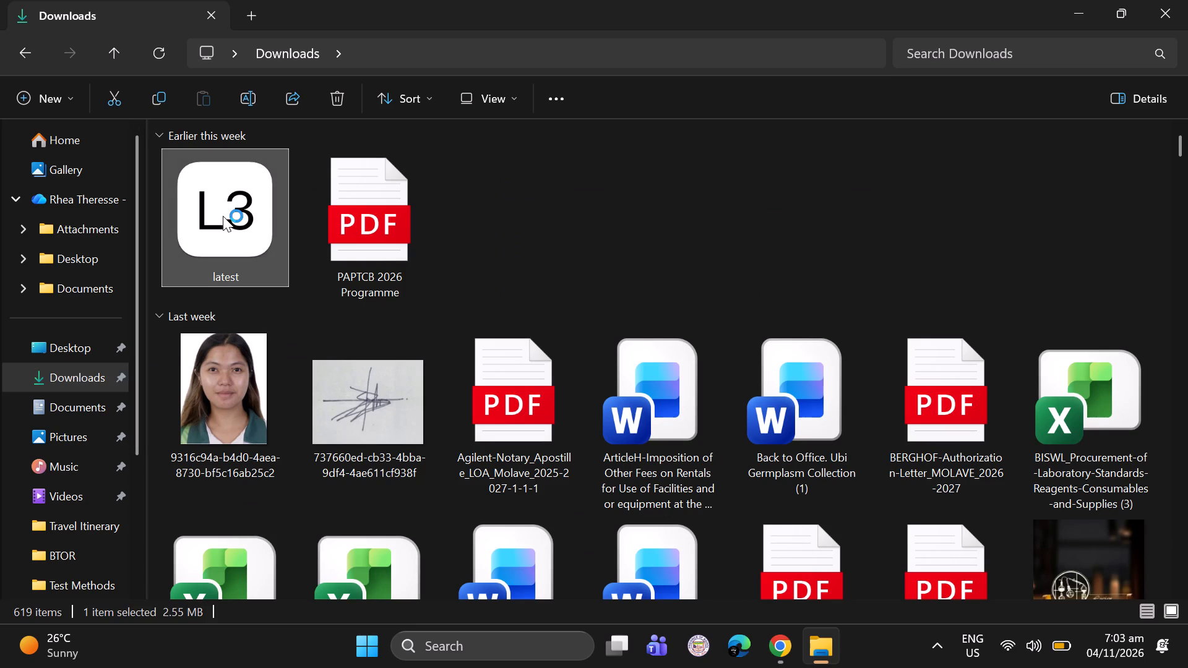
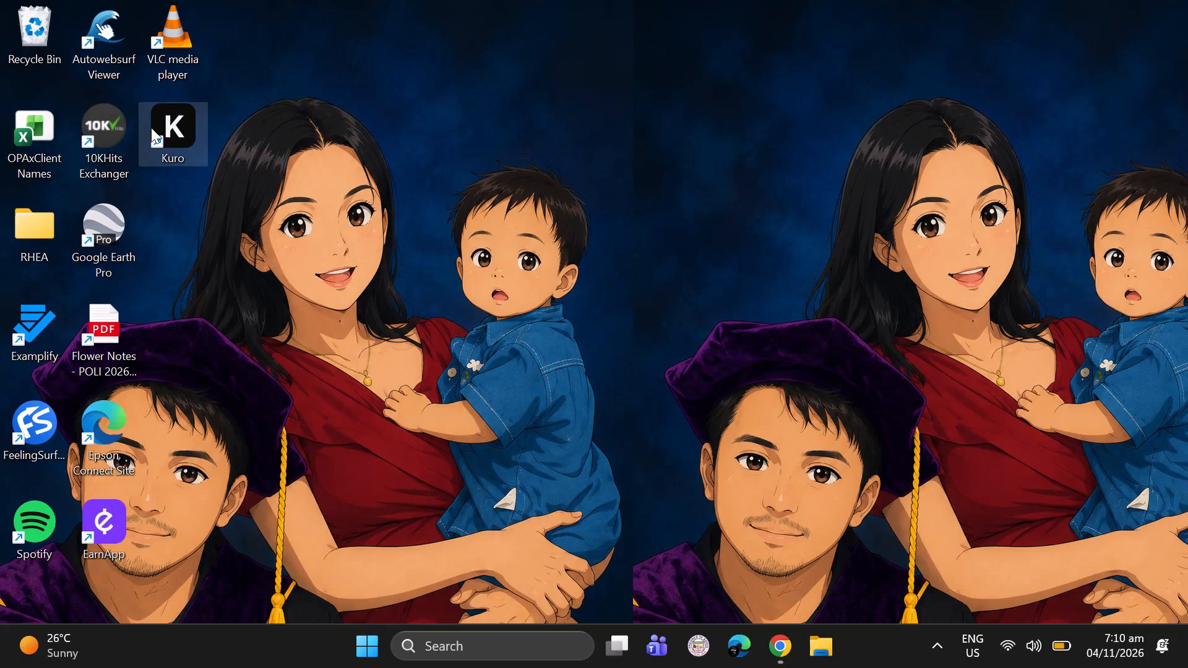
# Remove the Kuro shortcut from the desktop.
pyautogui.click(154, 127)
pyautogui.rightClick(154, 127)
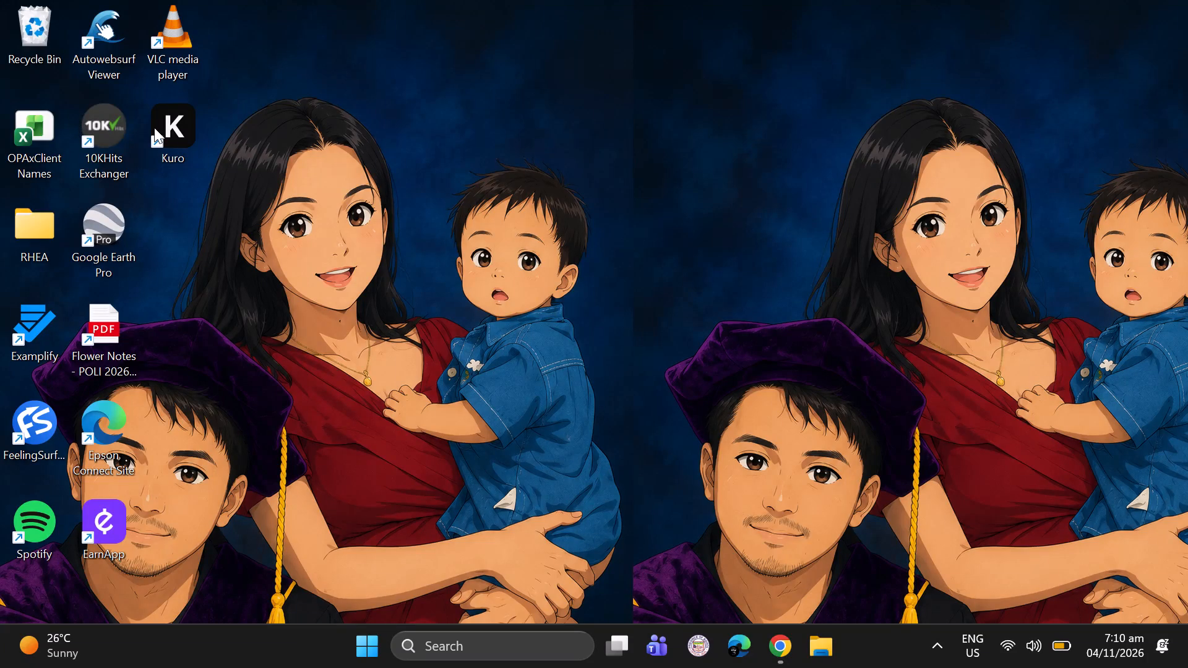
pyautogui.click(223, 523)
pyautogui.click(237, 557)
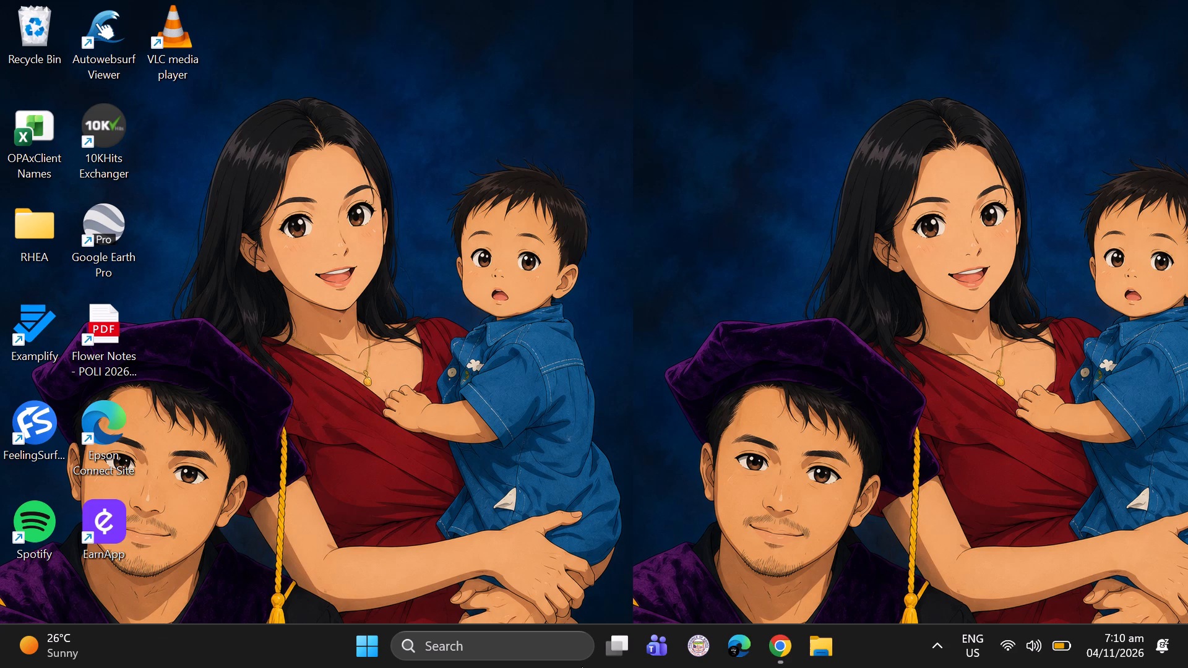
# Bring up the Chrome window holding the ChatGPT report chat and Facebook, and close it.
pyautogui.click(778, 663)
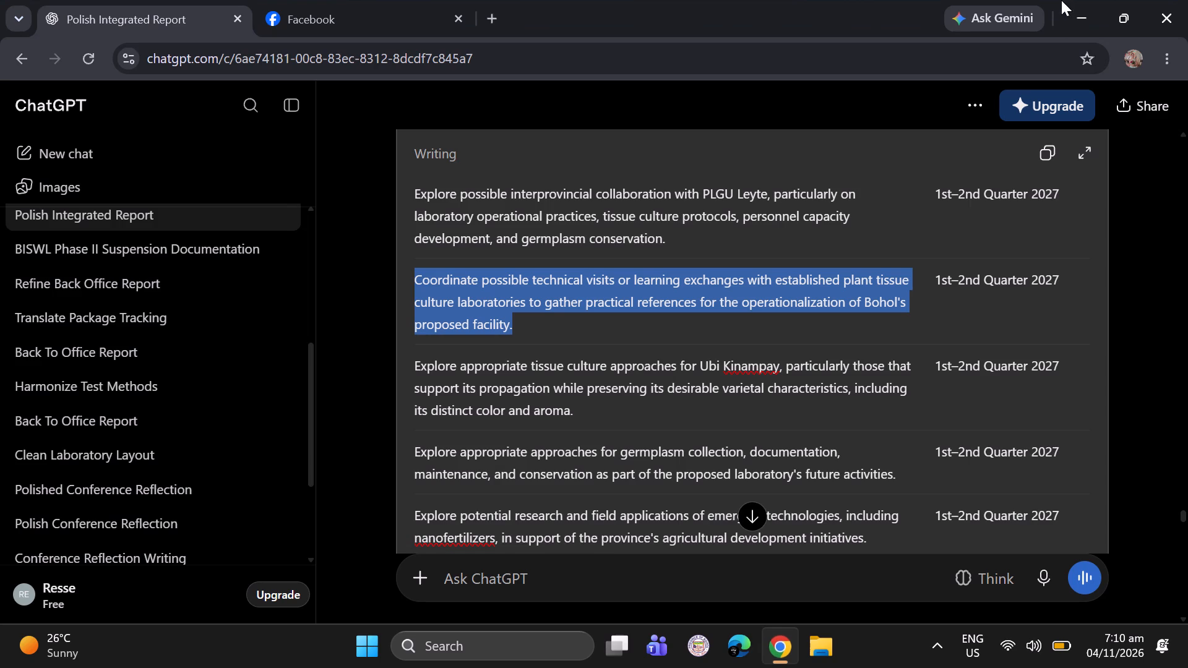
pyautogui.click(1187, 0)
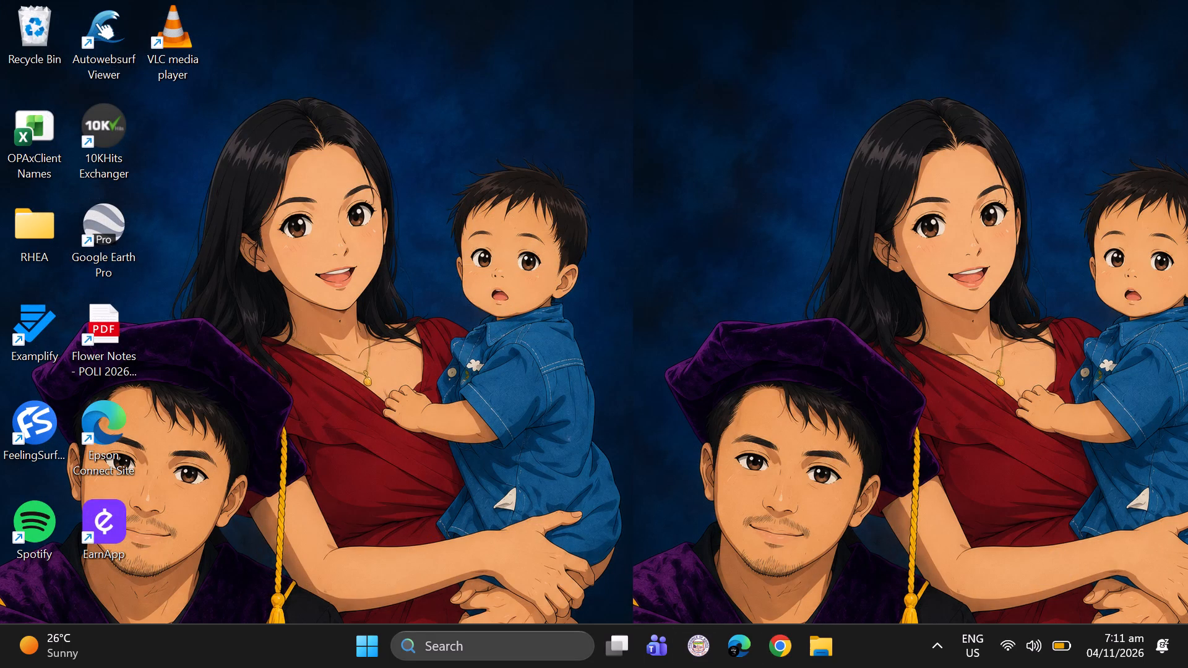
# End the Windows session through the computer's power options.
pyautogui.click(372, 639)
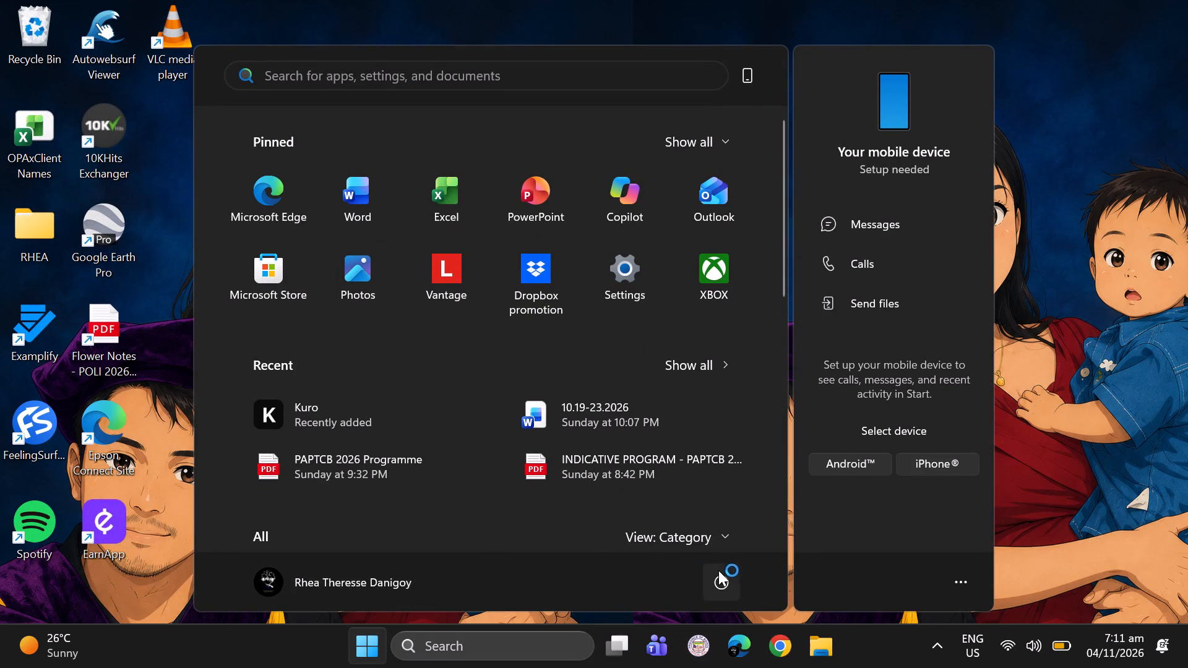
pyautogui.click(719, 571)
pyautogui.click(740, 516)
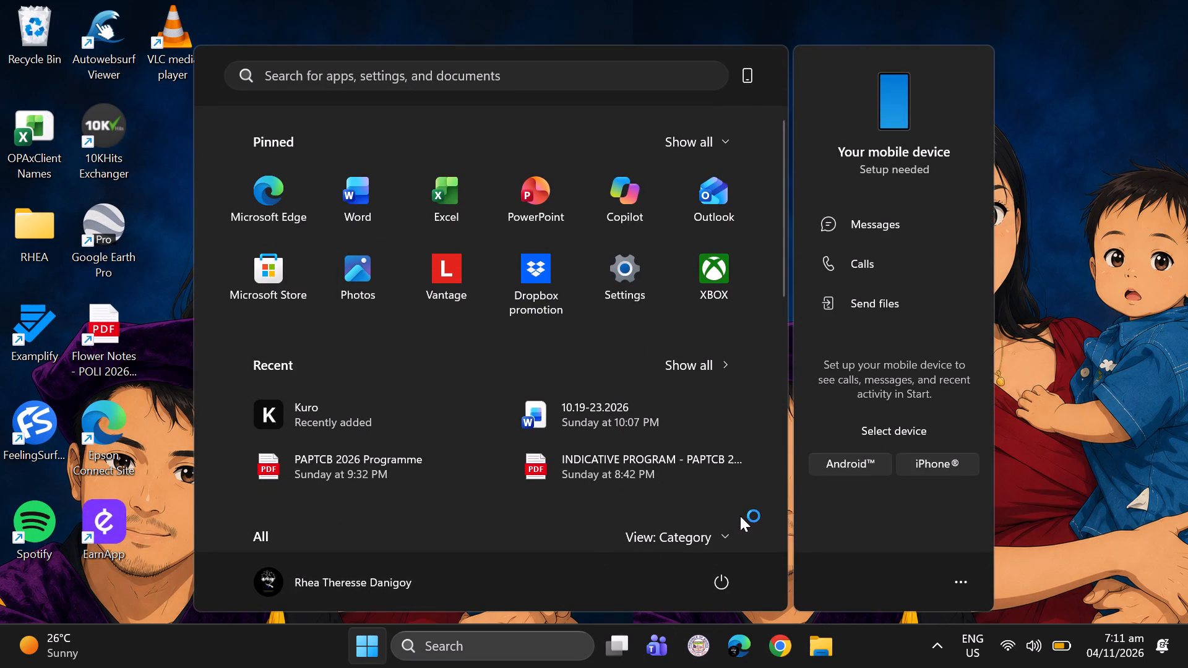